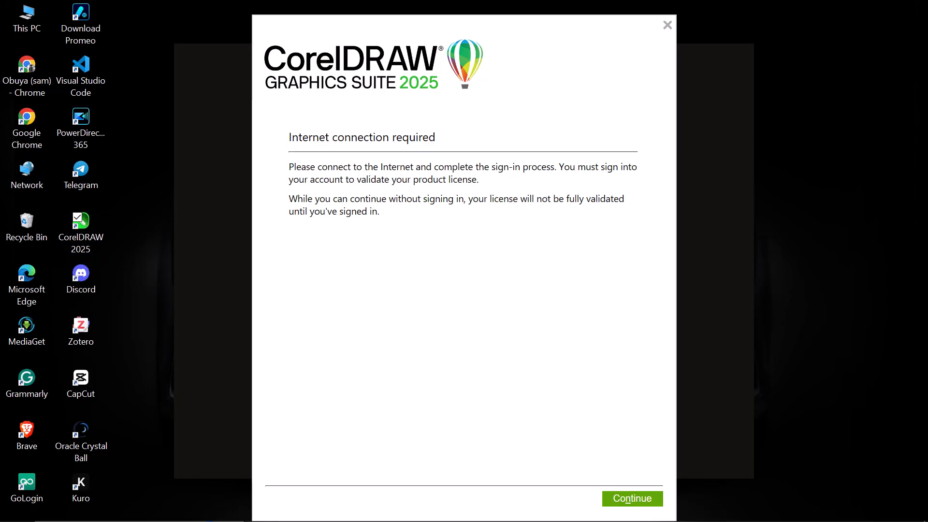
Continue past the internet connection notice without signing in.
{"action": "left_click", "coordinate": [649, 495]}
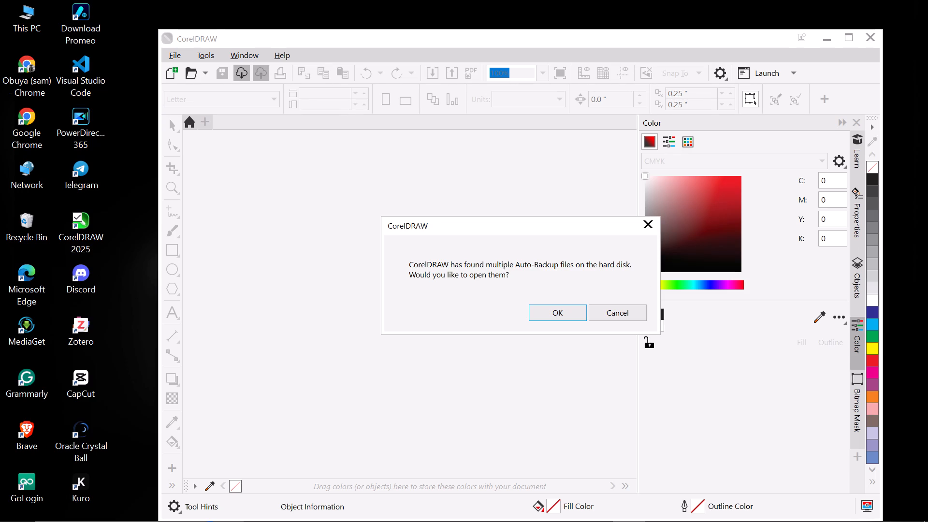
Agree to open the Auto-Backup files found on the hard disk.
{"action": "left_click", "coordinate": [563, 321]}
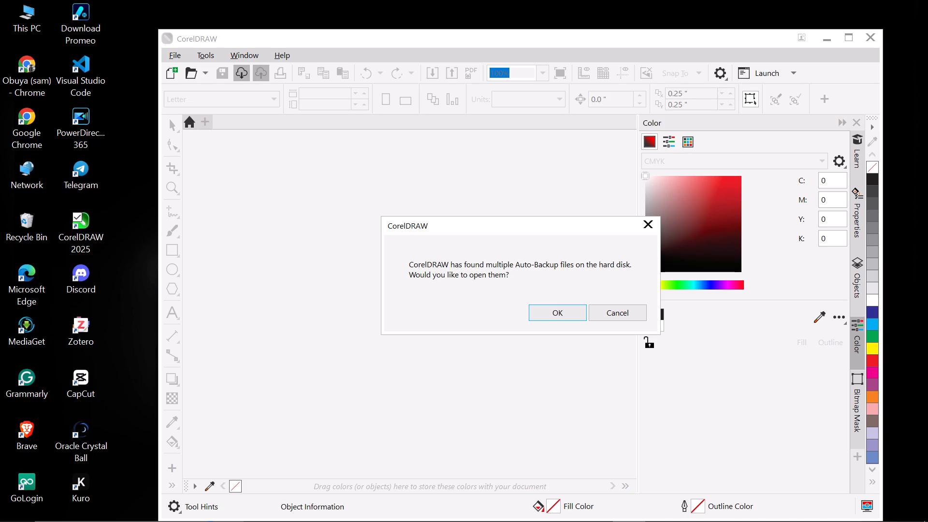
{"action": "left_click", "coordinate": [563, 317]}
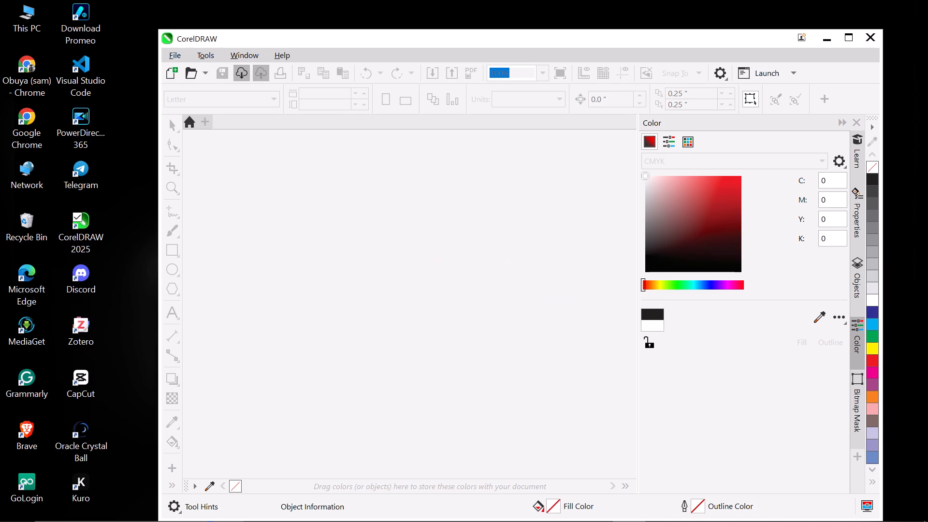
Maximize the application window.
{"action": "left_click", "coordinate": [850, 42]}
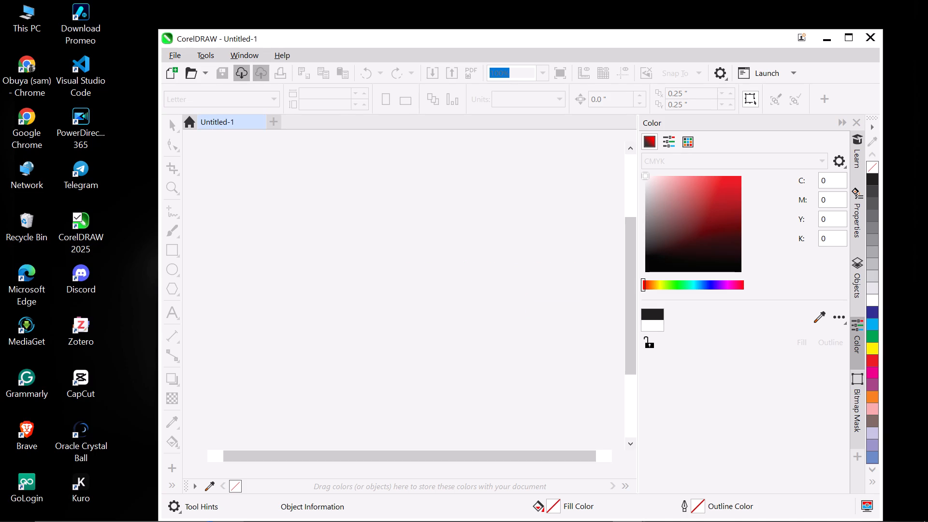
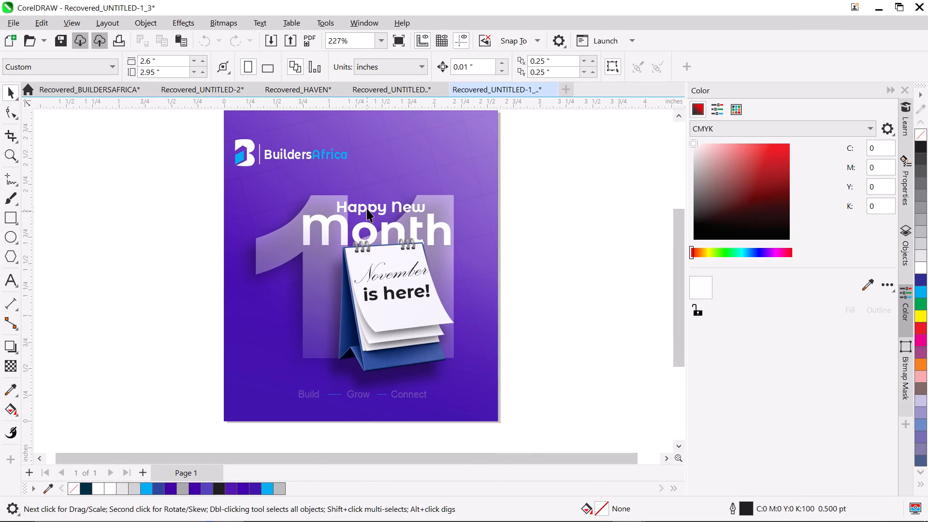
Shrink the purple overlay rectangle from its top edge to about 0.68 in high, keeping its base at the page bottom.
{"action": "left_click", "coordinate": [367, 206]}
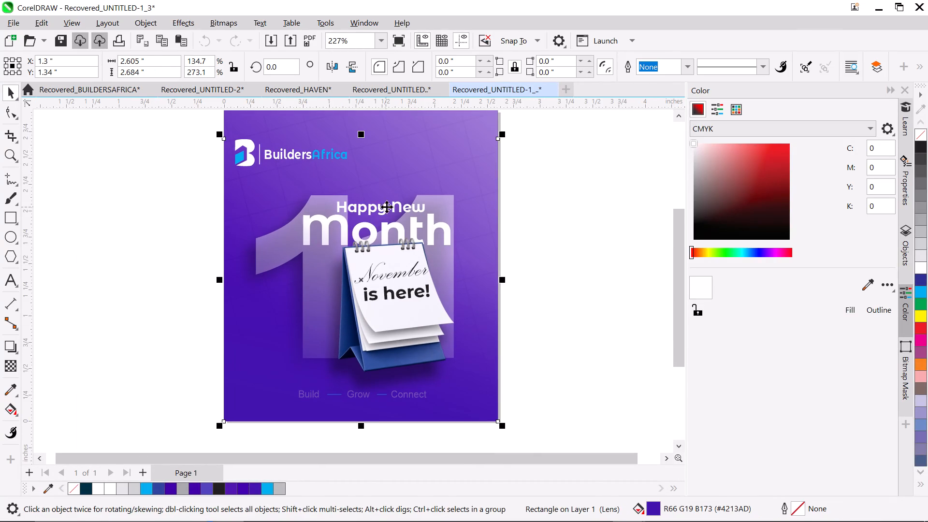
{"action": "left_click", "coordinate": [387, 211]}
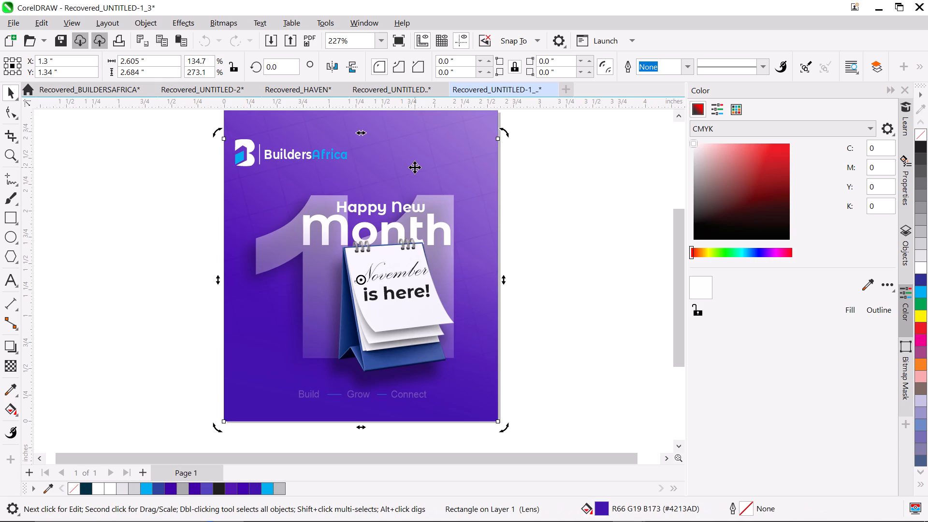
{"action": "left_click", "coordinate": [409, 176]}
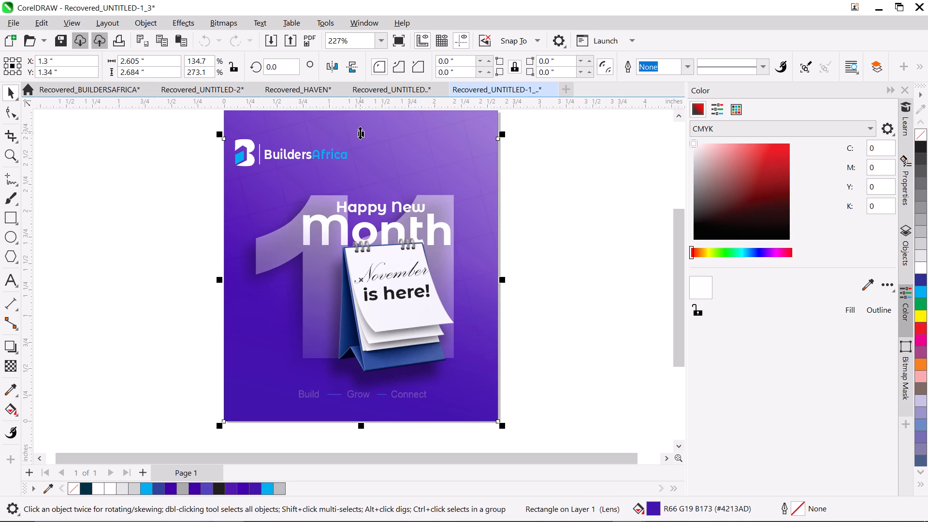
{"action": "left_click_drag", "start_coordinate": [360, 133], "coordinate": [368, 332]}
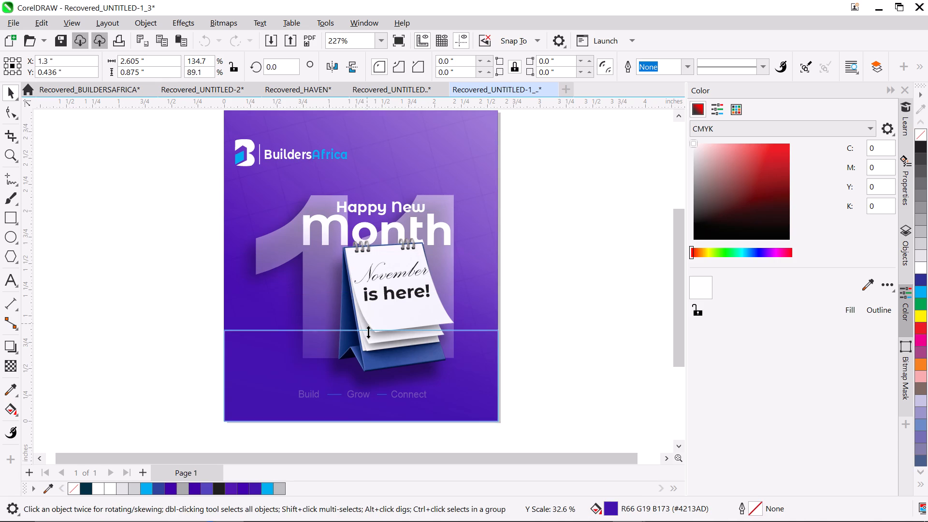
{"action": "left_click_drag", "start_coordinate": [368, 332], "coordinate": [371, 344]}
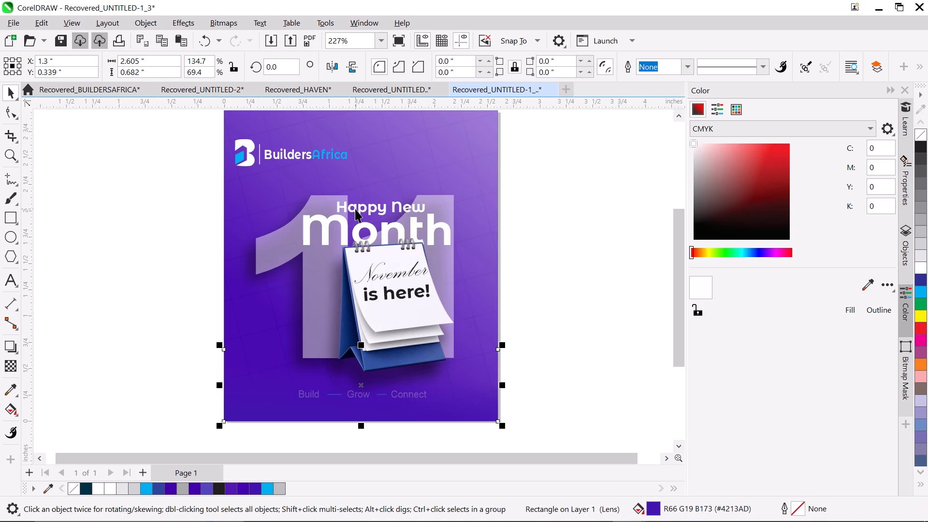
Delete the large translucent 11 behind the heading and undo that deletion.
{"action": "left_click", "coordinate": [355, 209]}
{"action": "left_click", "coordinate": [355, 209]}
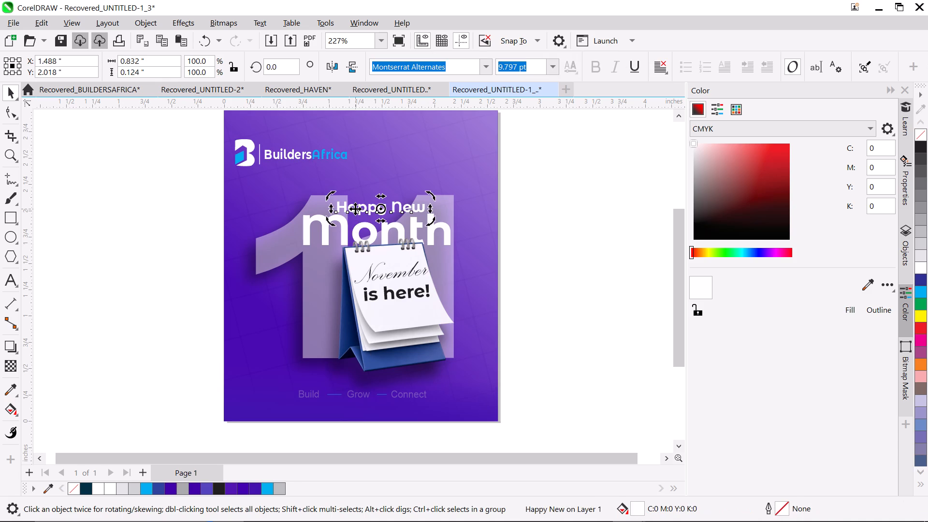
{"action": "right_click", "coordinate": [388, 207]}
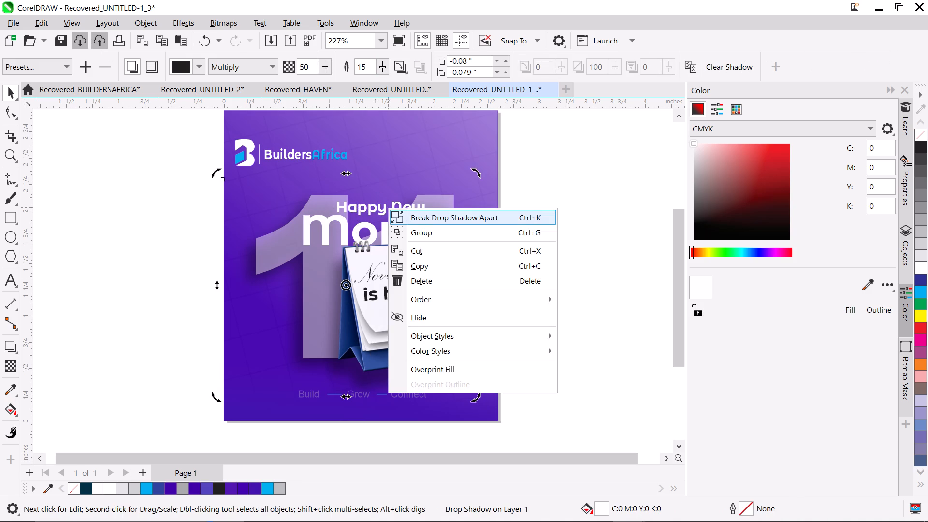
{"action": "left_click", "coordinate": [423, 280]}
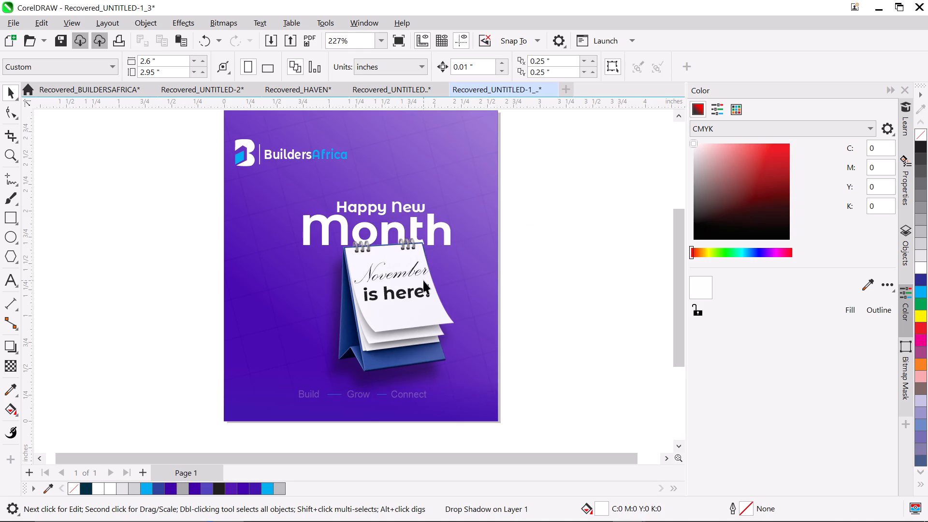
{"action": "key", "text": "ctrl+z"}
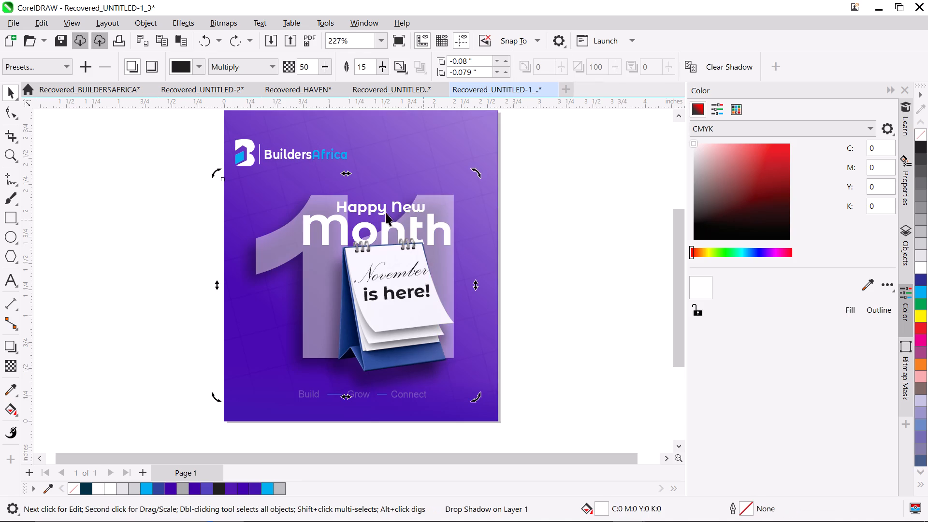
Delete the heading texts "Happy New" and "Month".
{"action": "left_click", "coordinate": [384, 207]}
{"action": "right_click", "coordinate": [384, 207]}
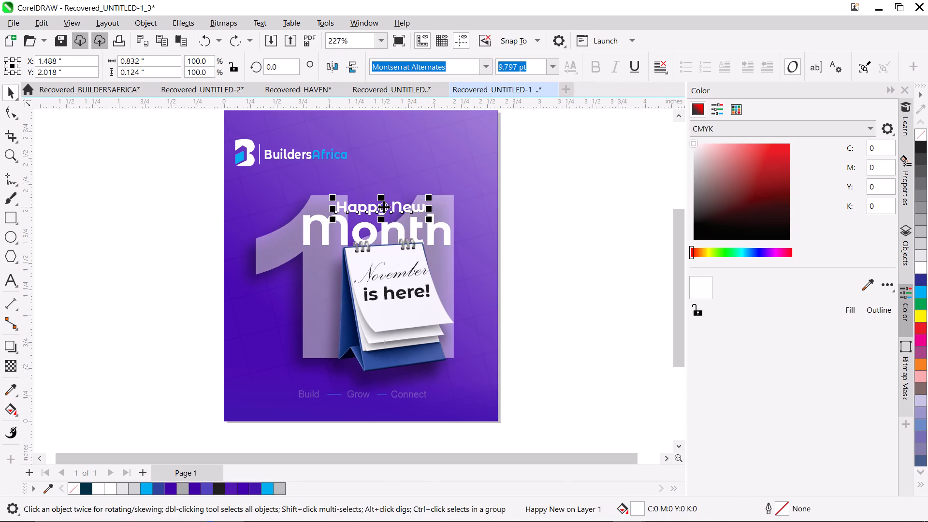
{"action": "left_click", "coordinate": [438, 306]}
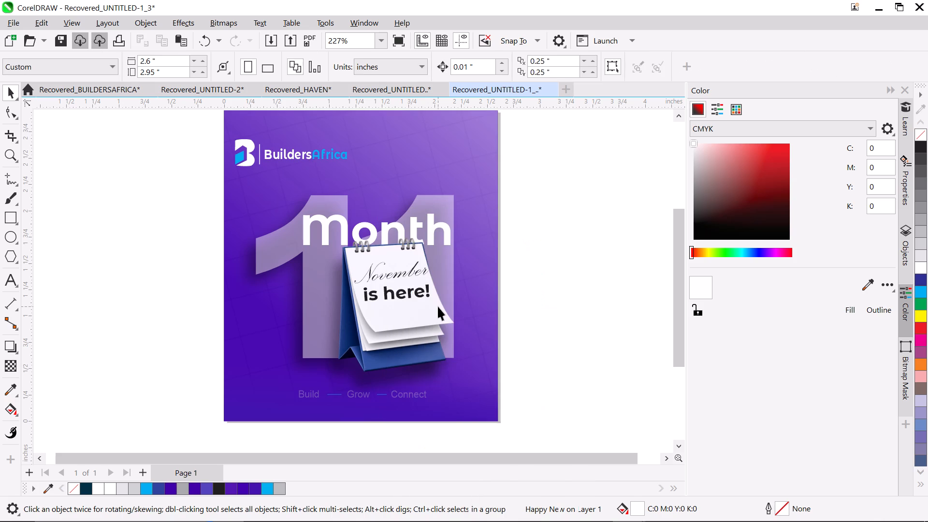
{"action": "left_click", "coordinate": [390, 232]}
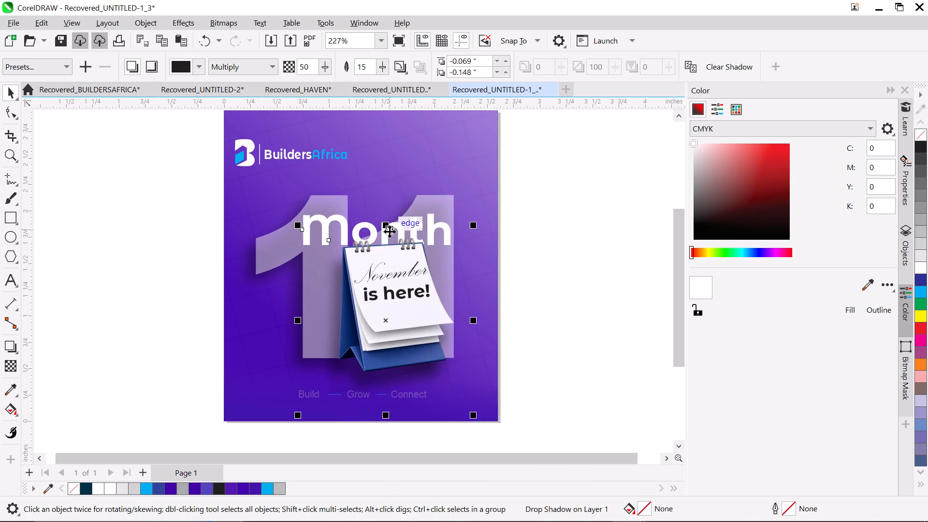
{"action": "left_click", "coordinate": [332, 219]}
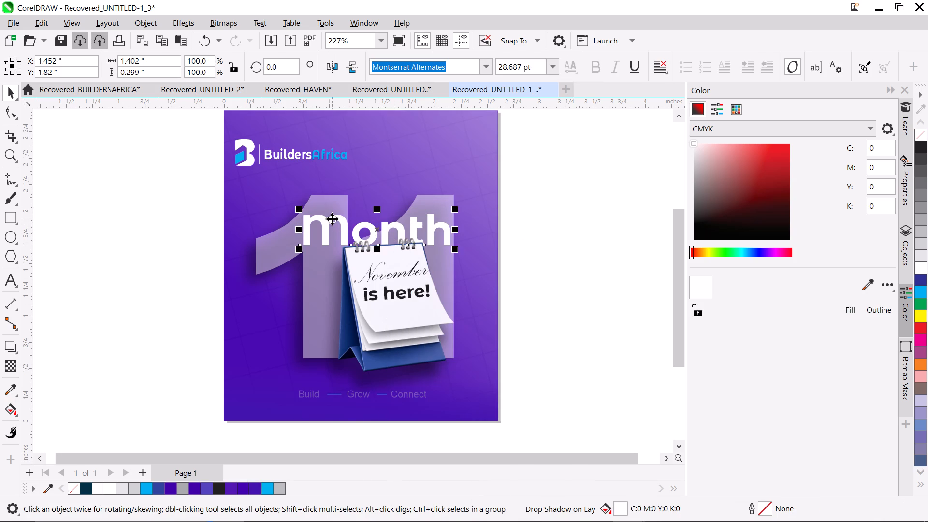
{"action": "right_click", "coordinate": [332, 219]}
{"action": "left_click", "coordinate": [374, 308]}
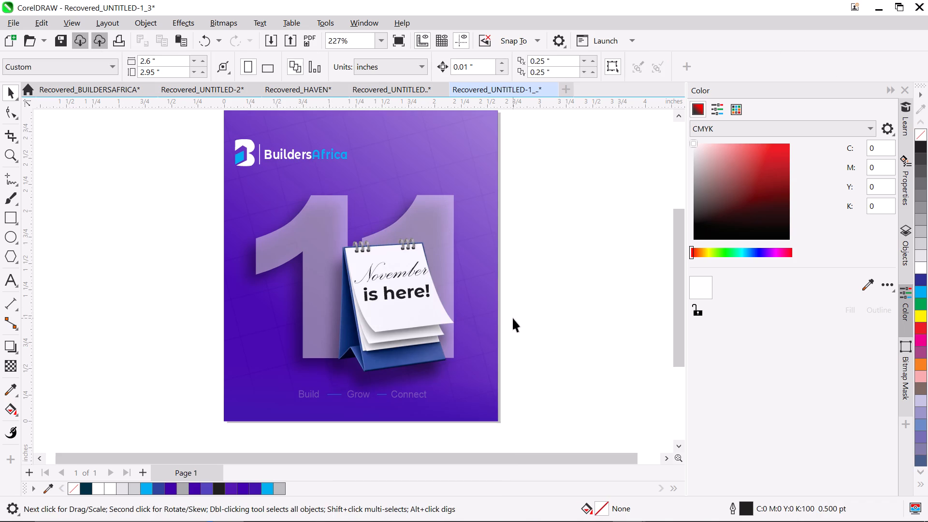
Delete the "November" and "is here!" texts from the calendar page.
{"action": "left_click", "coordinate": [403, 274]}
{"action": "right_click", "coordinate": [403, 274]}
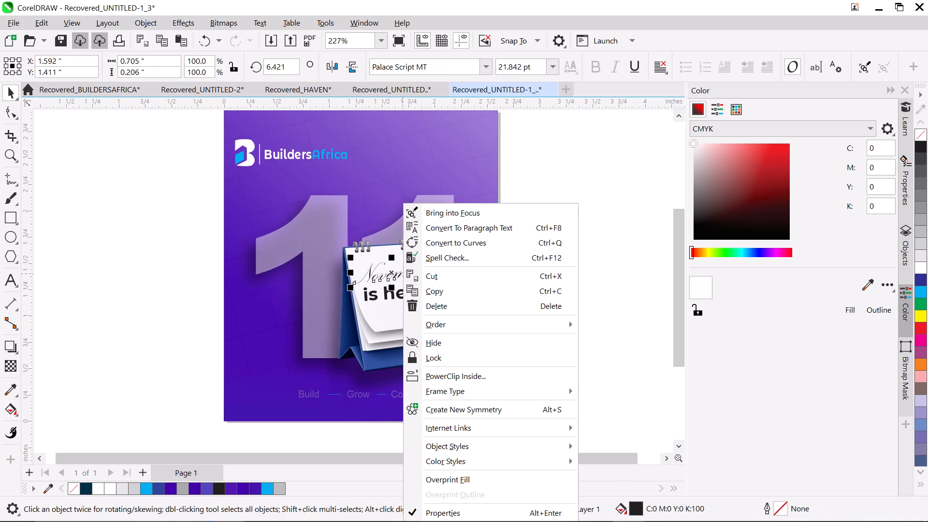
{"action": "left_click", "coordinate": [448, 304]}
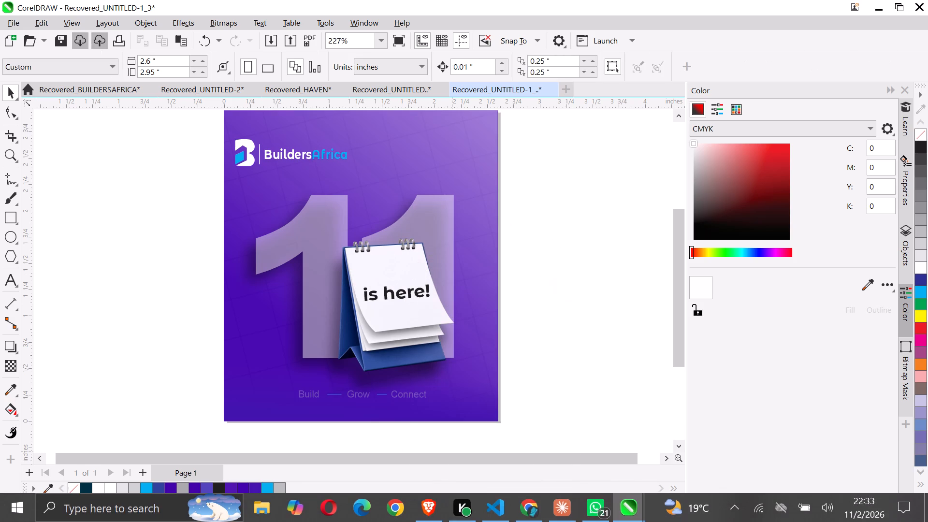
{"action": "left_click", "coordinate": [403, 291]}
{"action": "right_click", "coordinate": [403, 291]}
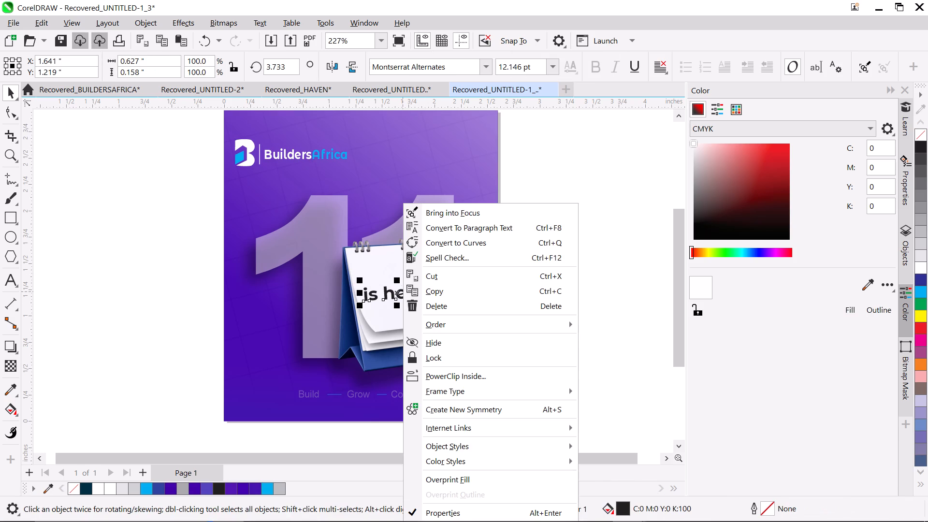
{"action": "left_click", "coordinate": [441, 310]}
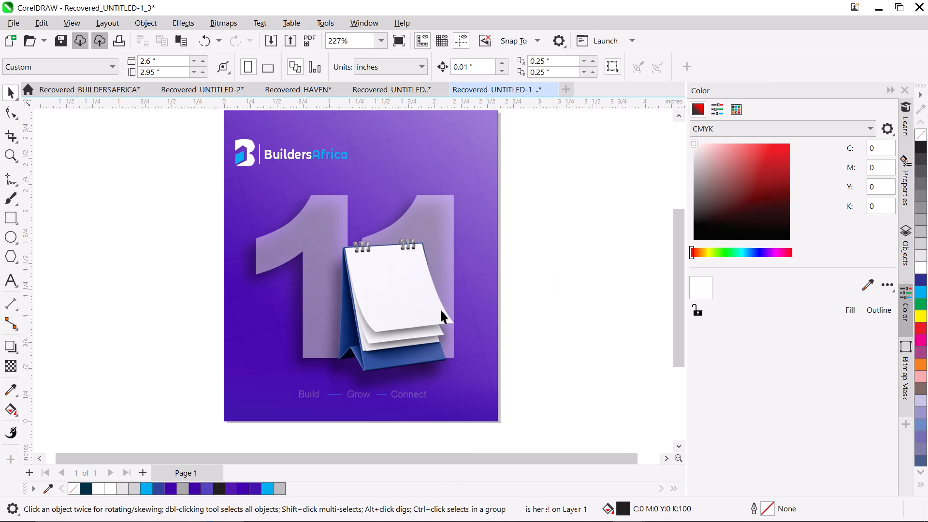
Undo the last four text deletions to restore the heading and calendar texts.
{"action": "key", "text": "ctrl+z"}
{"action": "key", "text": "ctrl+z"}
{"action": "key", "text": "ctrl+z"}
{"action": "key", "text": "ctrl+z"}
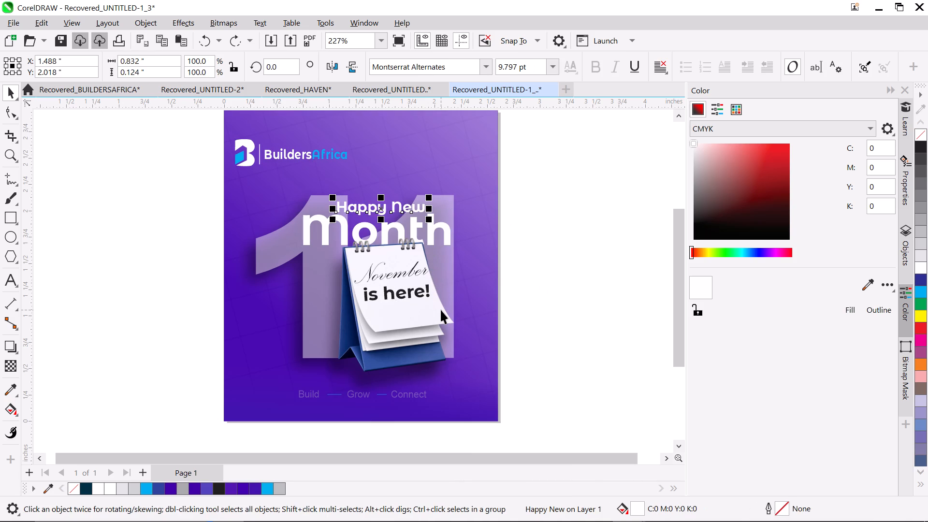
Delete the word "Month" from the heading, keeping "Happy New".
{"action": "left_click", "coordinate": [377, 228]}
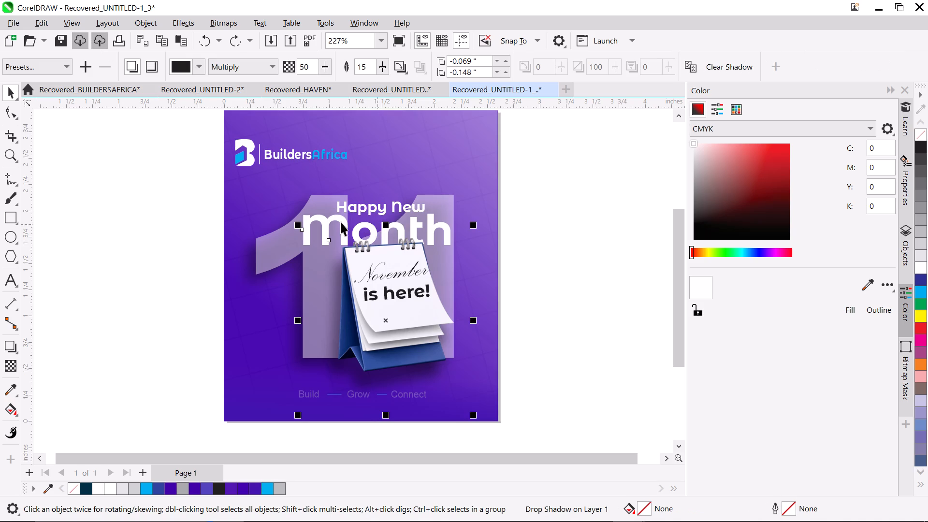
{"action": "left_click", "coordinate": [334, 220]}
{"action": "right_click", "coordinate": [334, 220]}
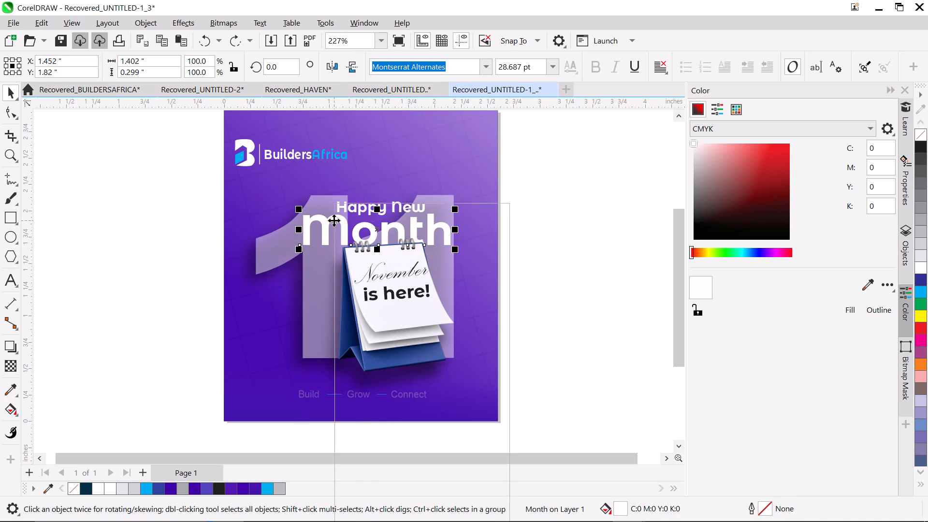
{"action": "left_click", "coordinate": [383, 305]}
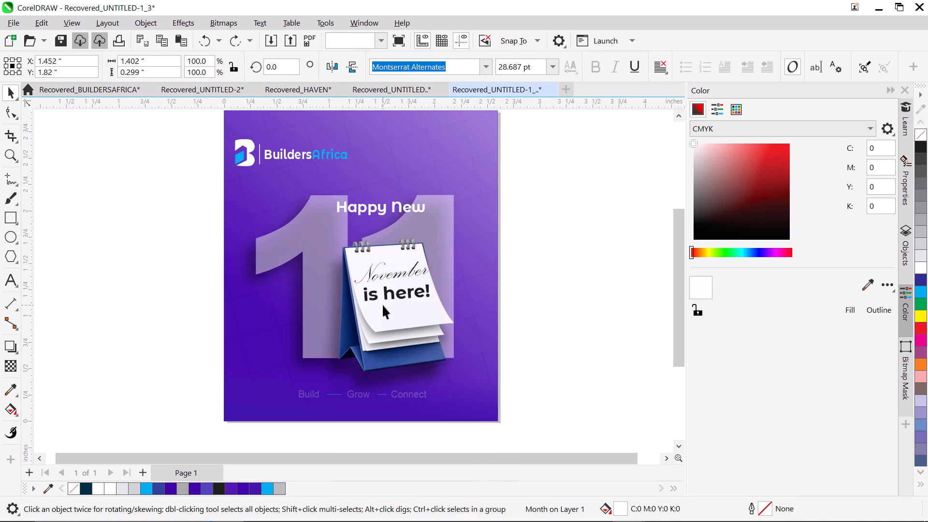
Delete the "November" and "is here!" texts from the calendar page.
{"action": "left_click", "coordinate": [390, 275]}
{"action": "right_click", "coordinate": [390, 275]}
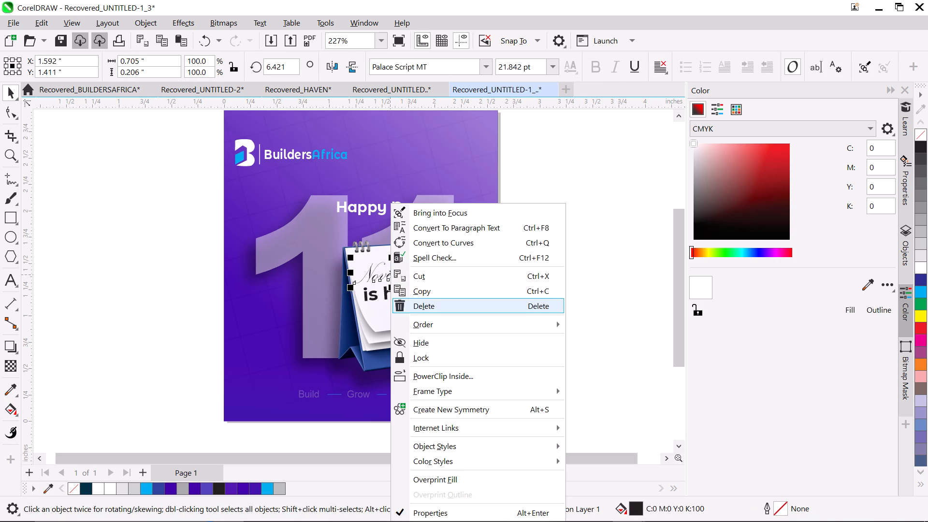
{"action": "left_click", "coordinate": [435, 302]}
{"action": "left_click", "coordinate": [405, 294]}
{"action": "right_click", "coordinate": [405, 294]}
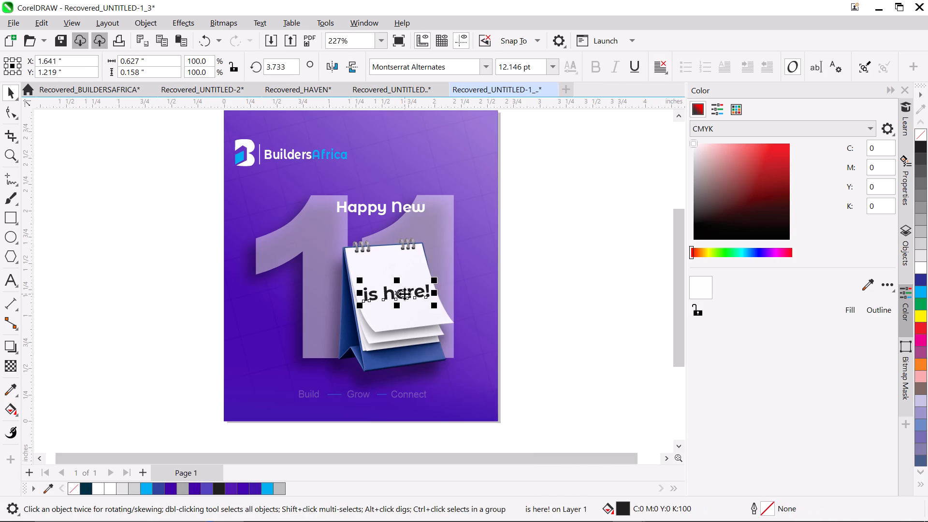
{"action": "left_click", "coordinate": [436, 307]}
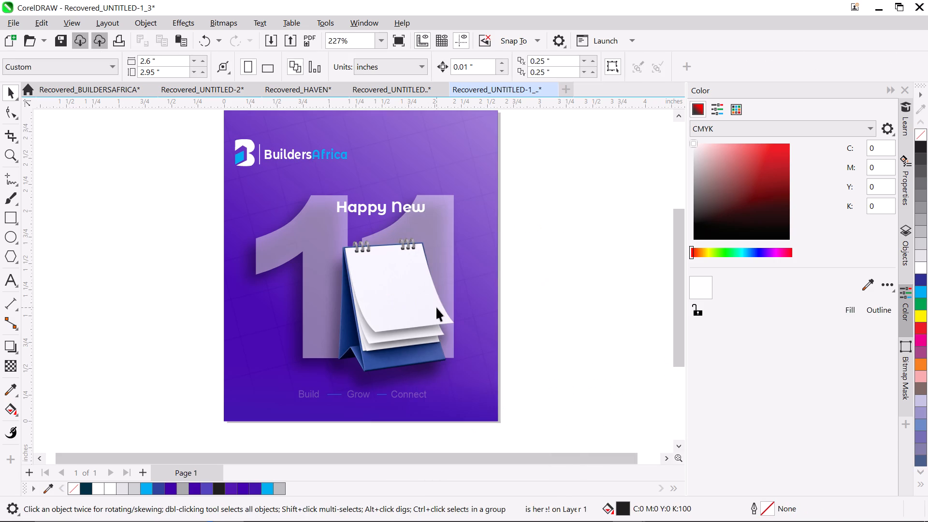
Shorten the heading text "Happy New" to "Happy" and return to the Pick tool.
{"action": "left_click", "coordinate": [405, 207]}
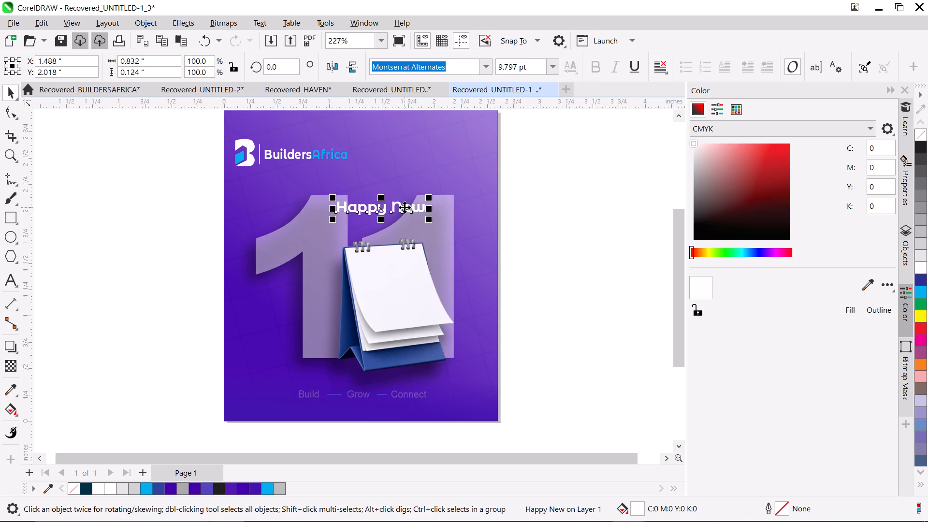
{"action": "double_click", "coordinate": [385, 206]}
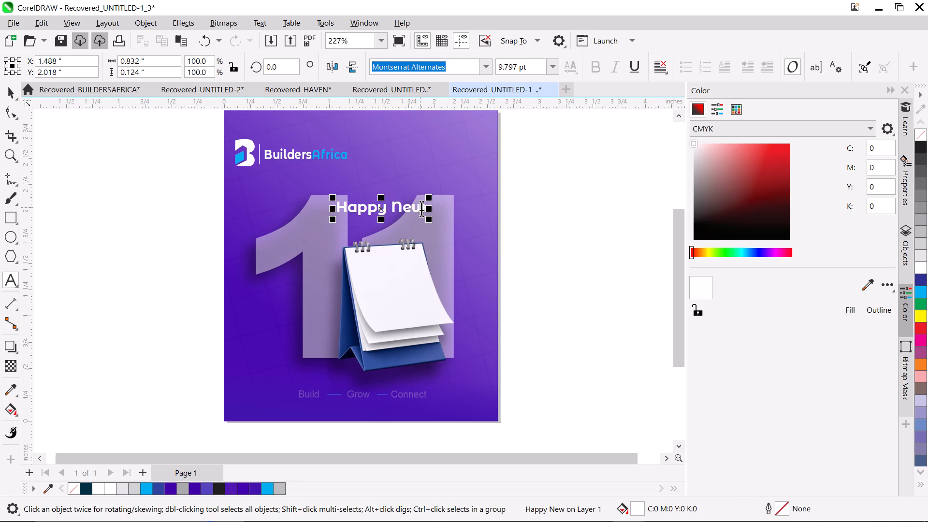
{"action": "left_click", "coordinate": [423, 207]}
{"action": "key", "text": "BackSpace"}
{"action": "key", "text": "BackSpace"}
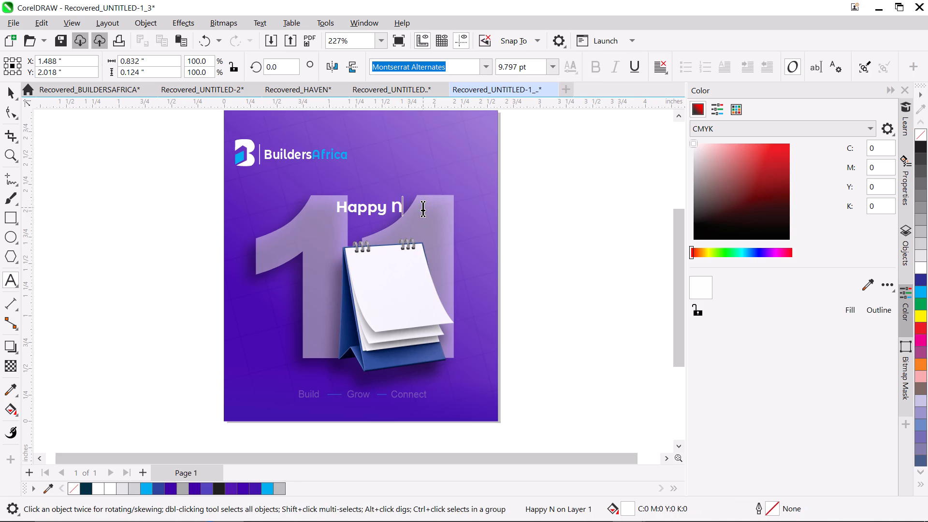
{"action": "key", "text": "BackSpace"}
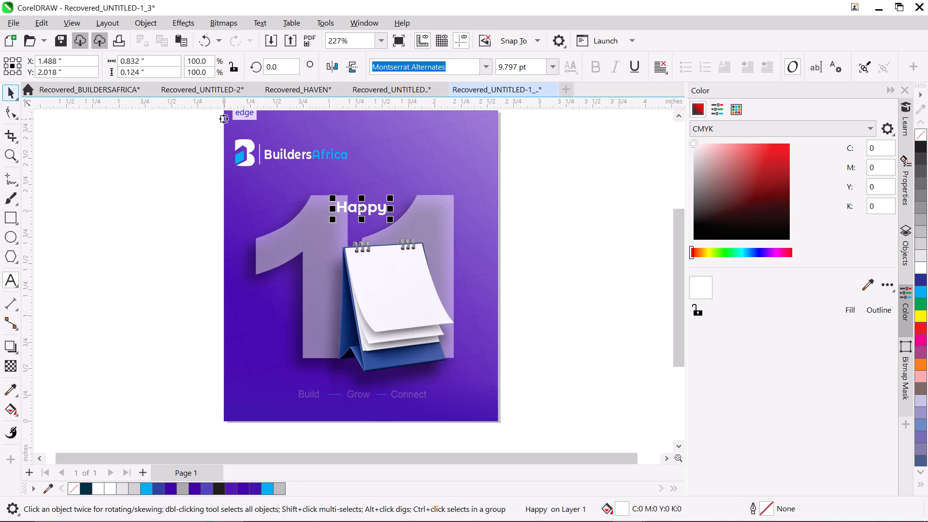
{"action": "left_click", "coordinate": [10, 89]}
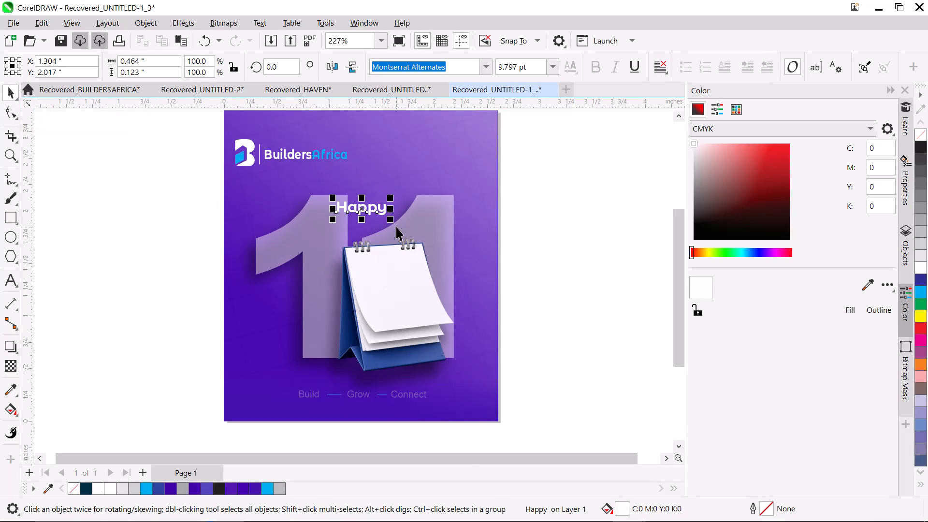
Resize the "Happy" text to about 0.72 in wide and 0.15 in high.
{"action": "left_click_drag", "start_coordinate": [393, 223], "coordinate": [435, 233]}
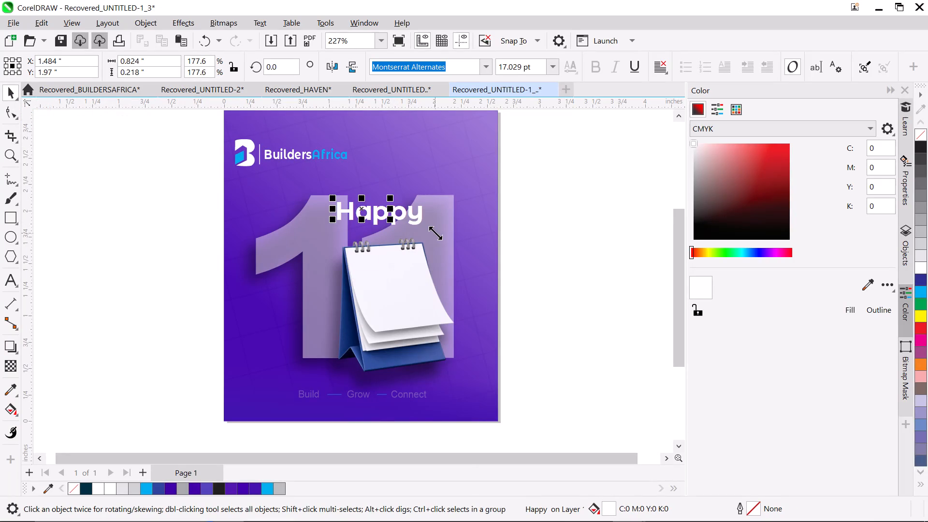
{"action": "left_click_drag", "start_coordinate": [435, 233], "coordinate": [430, 230]}
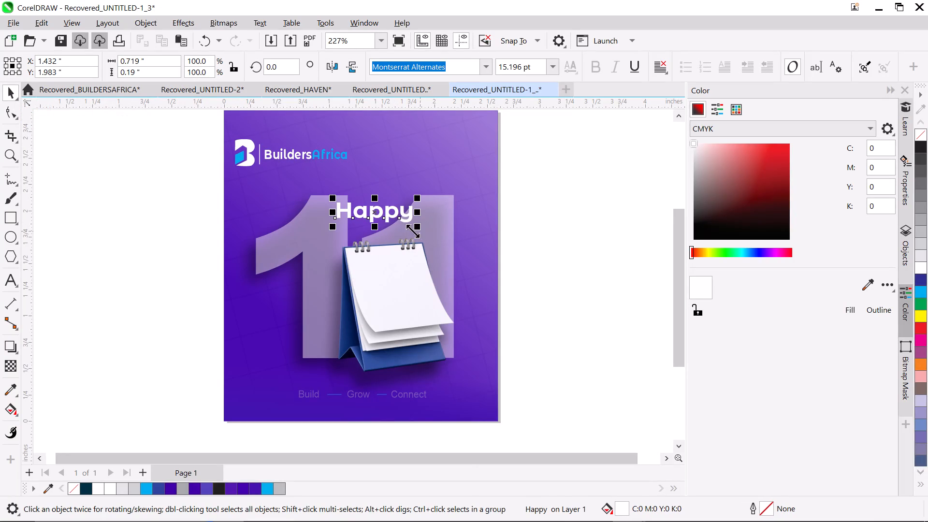
{"action": "left_click_drag", "start_coordinate": [375, 228], "coordinate": [375, 224]}
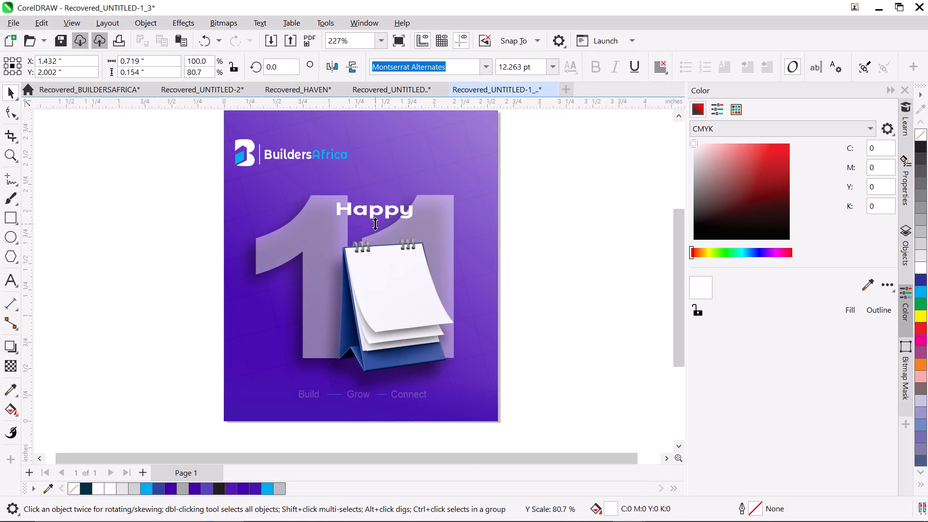
{"action": "left_click_drag", "start_coordinate": [375, 224], "coordinate": [375, 223]}
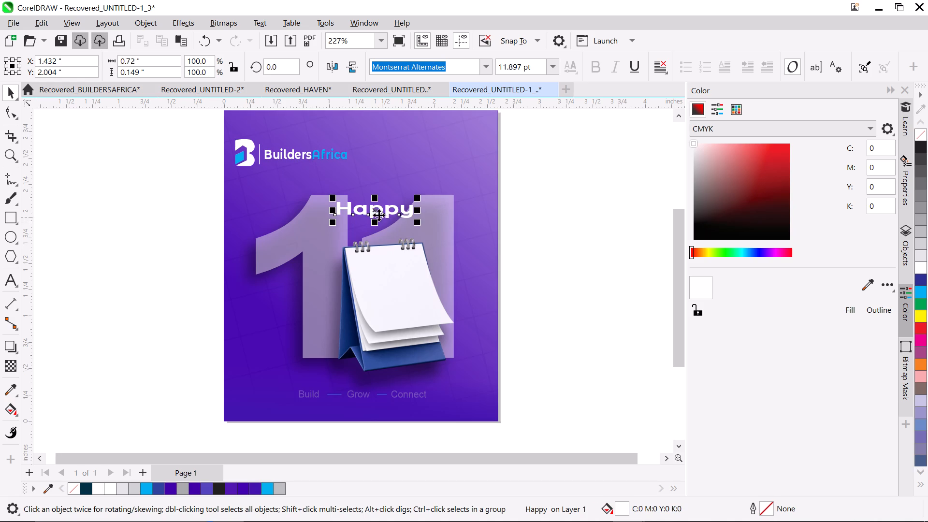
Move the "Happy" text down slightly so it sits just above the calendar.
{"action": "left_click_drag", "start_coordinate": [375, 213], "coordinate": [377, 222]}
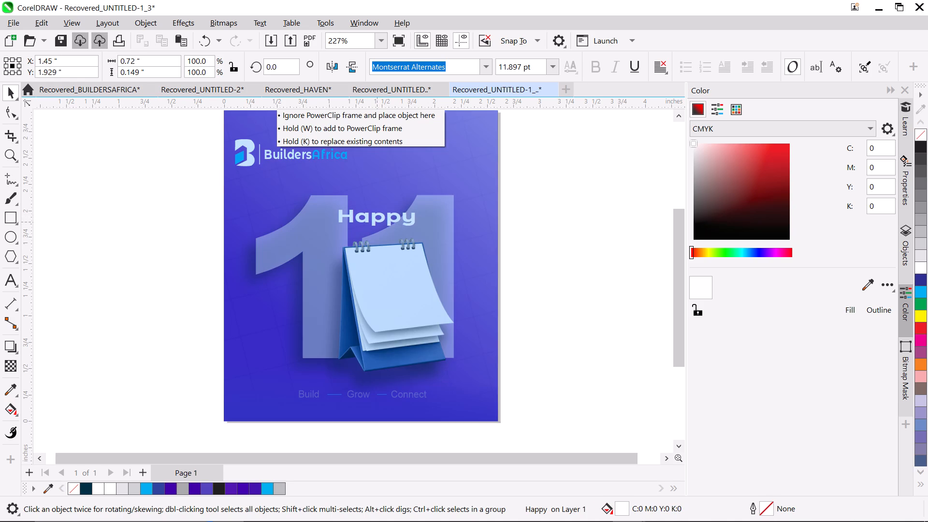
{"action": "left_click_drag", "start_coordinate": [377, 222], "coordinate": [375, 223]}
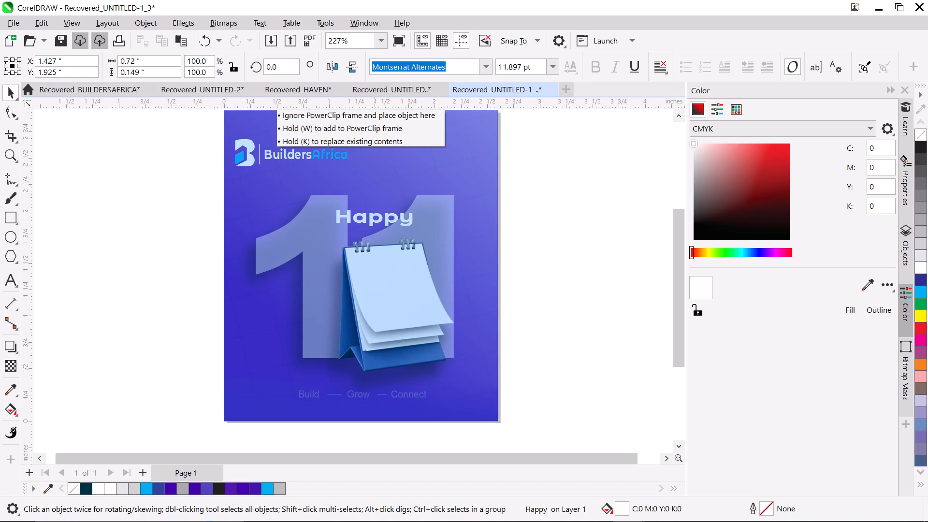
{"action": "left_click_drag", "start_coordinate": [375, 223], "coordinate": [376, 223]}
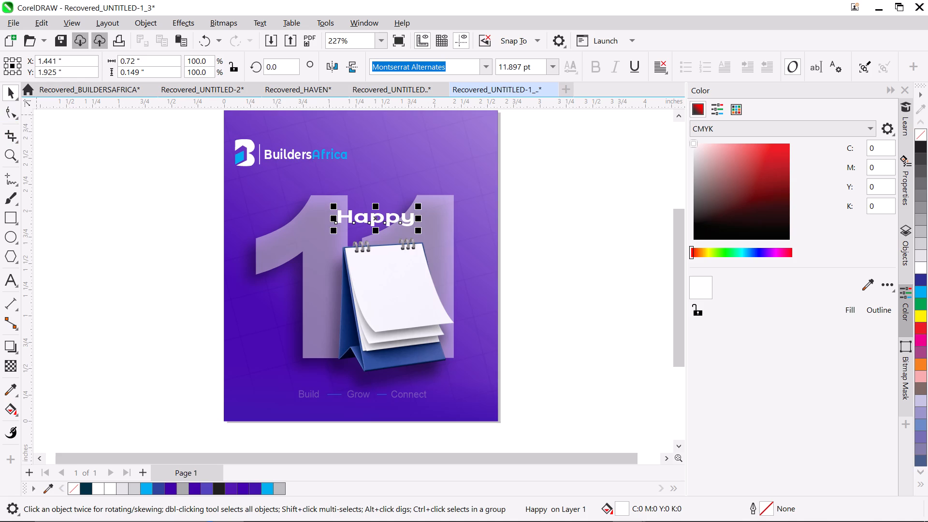
Add the artistic text "TUESDAY" on the empty area beside the flyer and return to the Pick tool.
{"action": "left_click", "coordinate": [11, 279]}
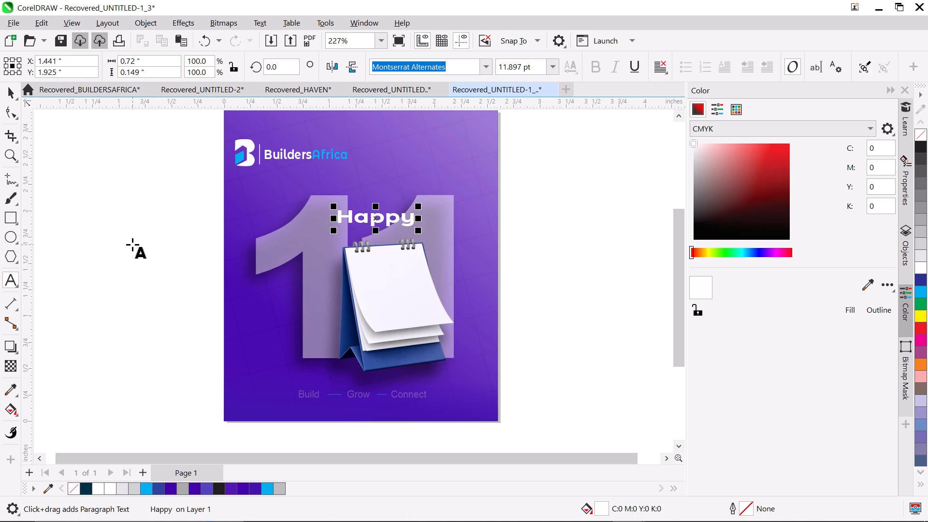
{"action": "left_click", "coordinate": [132, 245]}
{"action": "type", "text": "TUE"}
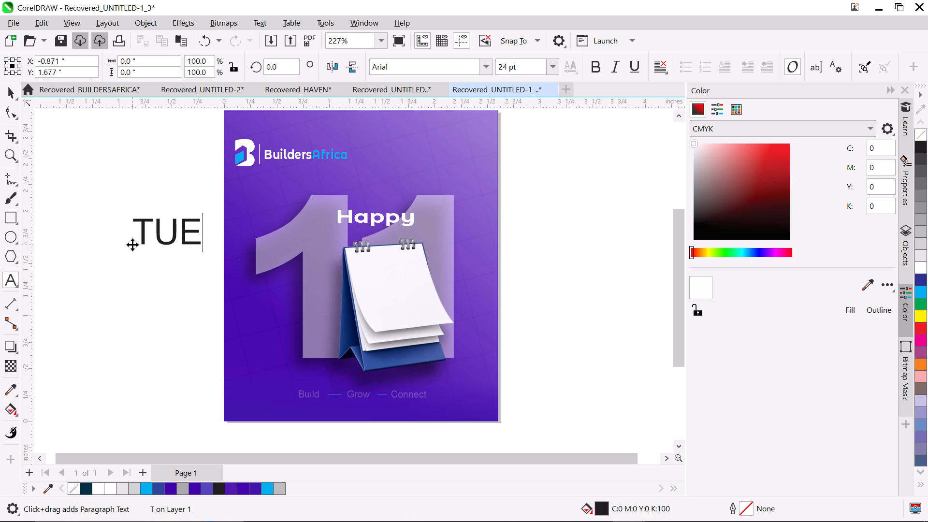
{"action": "type", "text": "SDAY"}
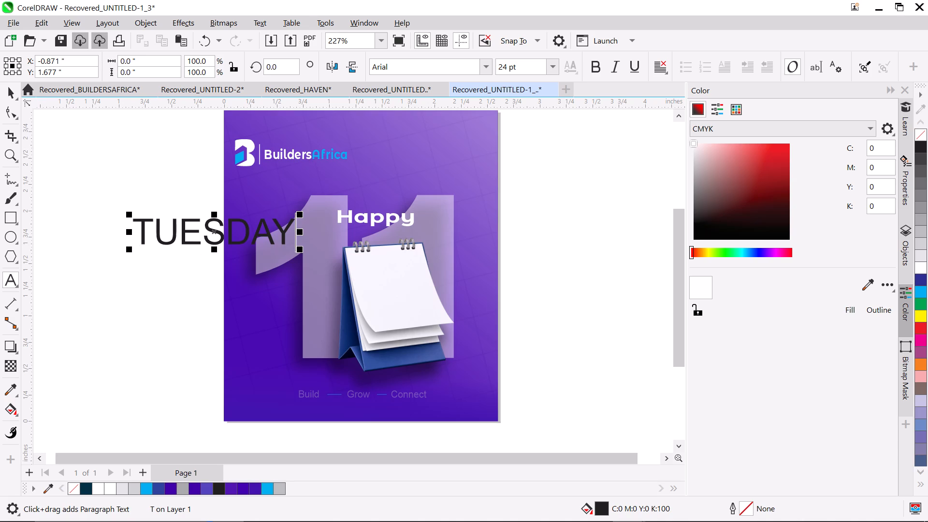
{"action": "left_click", "coordinate": [14, 92]}
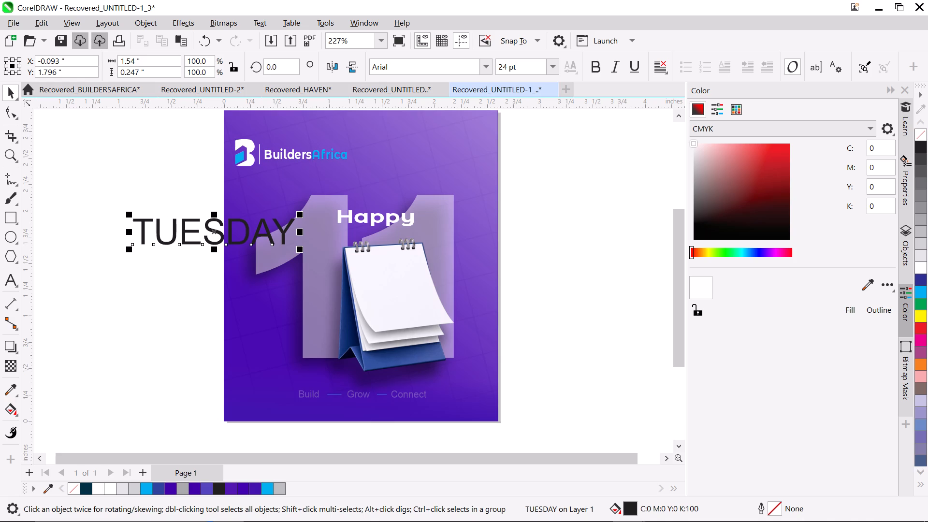
Set the "TUESDAY" text's font to Montserrat Alternates, matching the "Happy" text.
{"action": "left_click", "coordinate": [486, 65]}
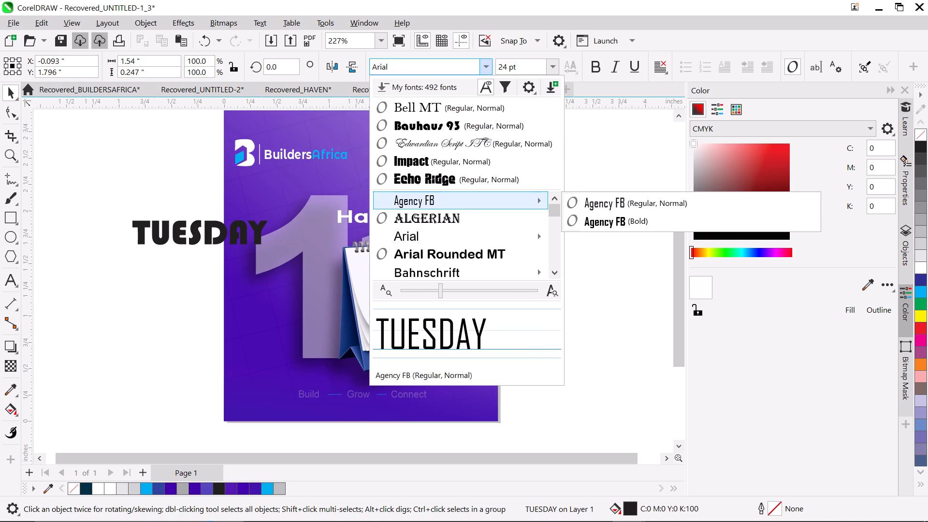
{"action": "left_click", "coordinate": [613, 120]}
{"action": "left_click", "coordinate": [394, 216]}
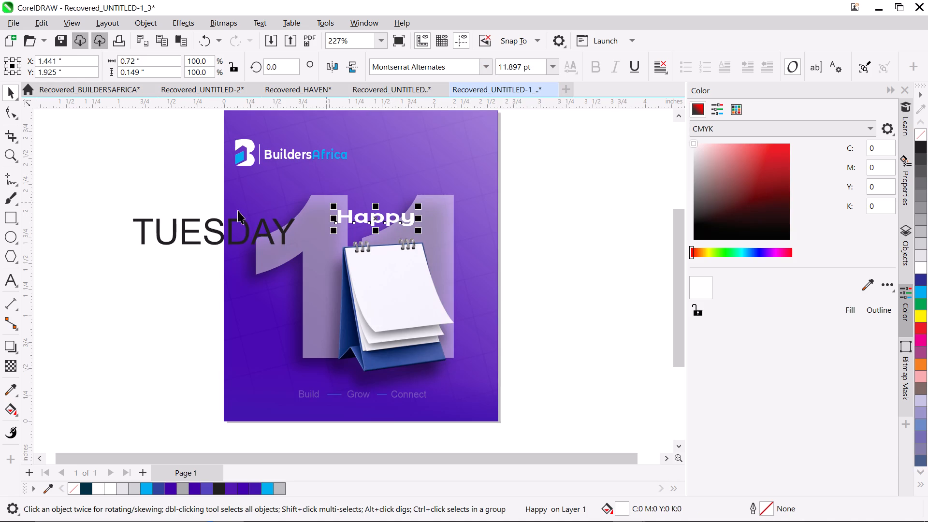
{"action": "left_click", "coordinate": [213, 222]}
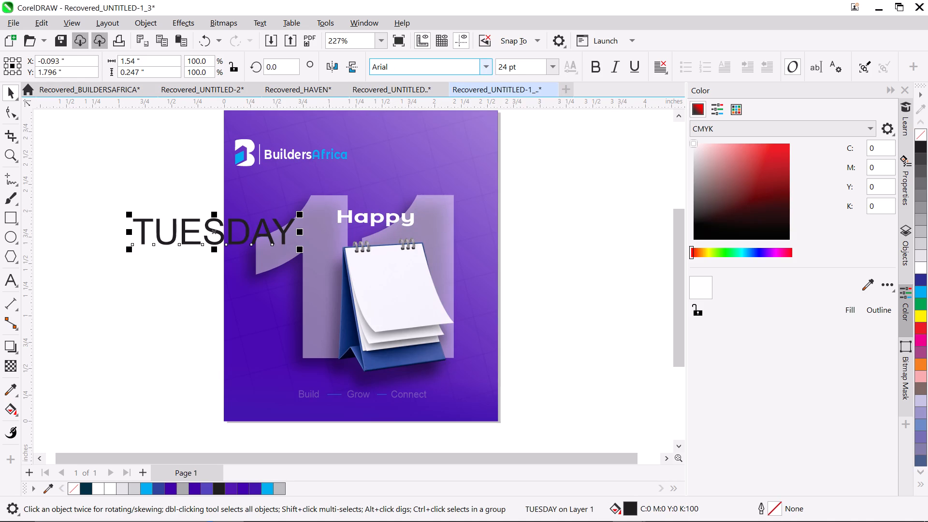
{"action": "left_click", "coordinate": [485, 68]}
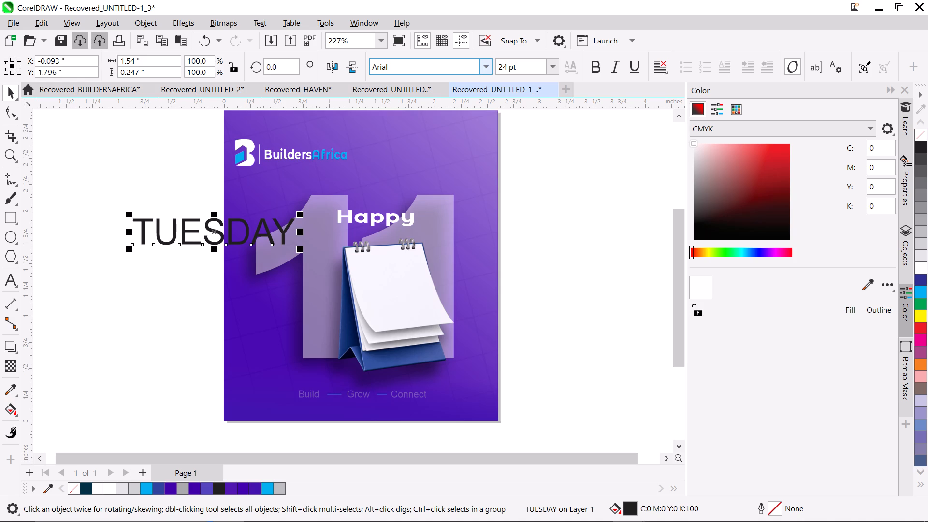
{"action": "left_click", "coordinate": [486, 65]}
{"action": "left_click", "coordinate": [487, 65]}
{"action": "type", "text": "mon"}
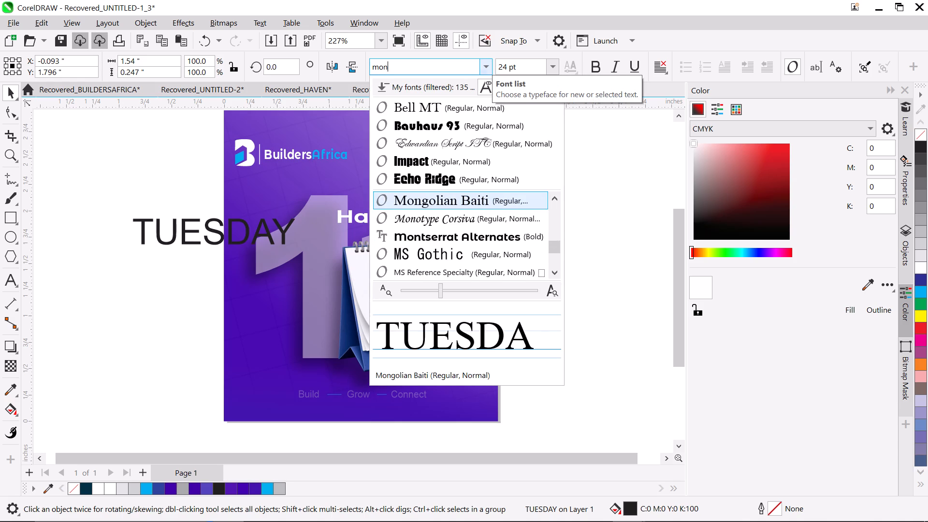
{"action": "left_click", "coordinate": [457, 236]}
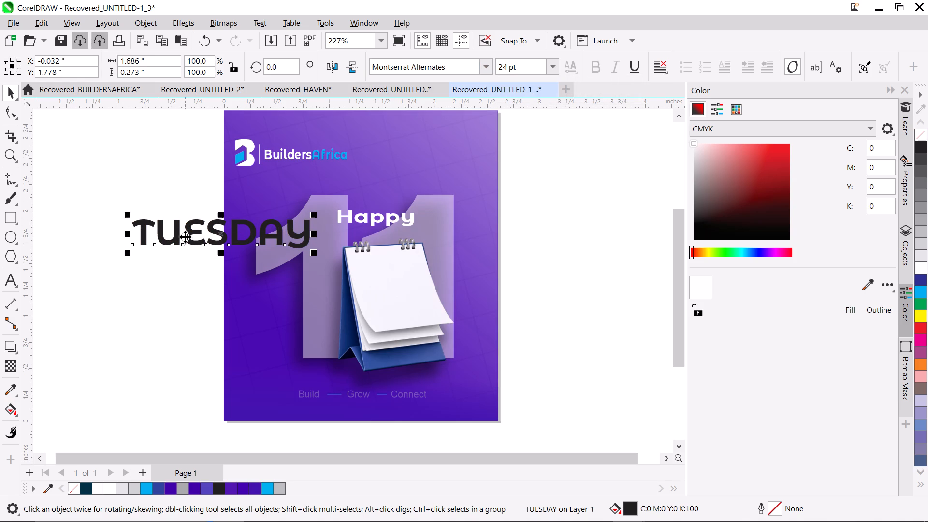
Move the "TUESDAY" text onto the flyer, directly beneath "Happy".
{"action": "left_click_drag", "start_coordinate": [185, 237], "coordinate": [314, 246]}
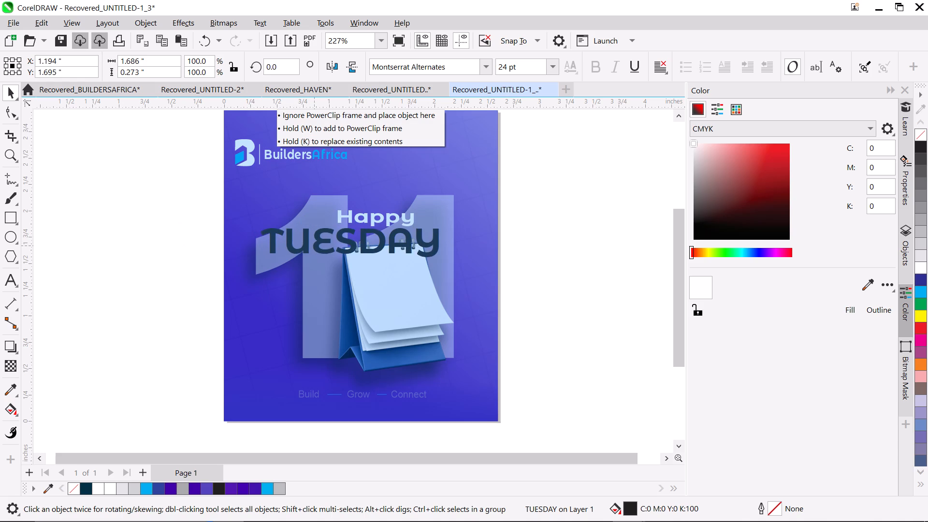
{"action": "left_click_drag", "start_coordinate": [314, 246], "coordinate": [316, 246]}
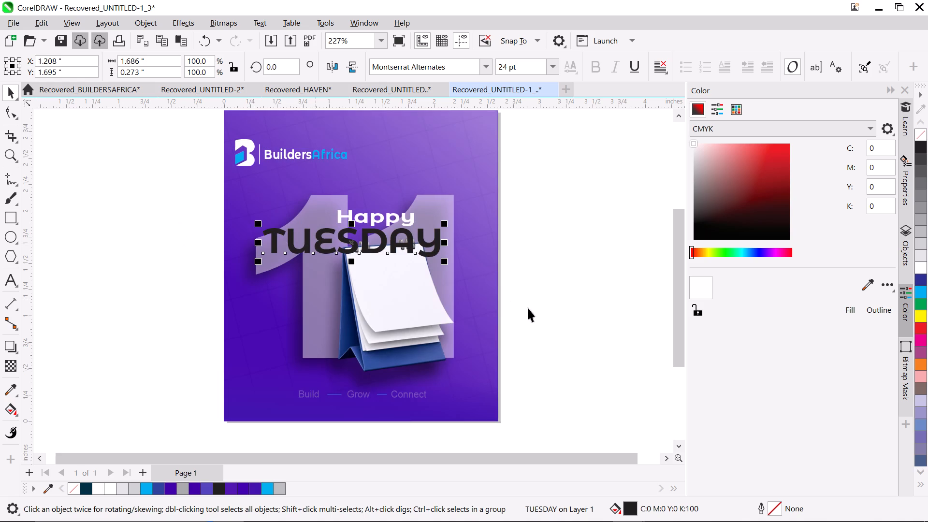
Fill the "TUESDAY" text with light grey (C0 M0 Y0 K10).
{"action": "left_click", "coordinate": [919, 267]}
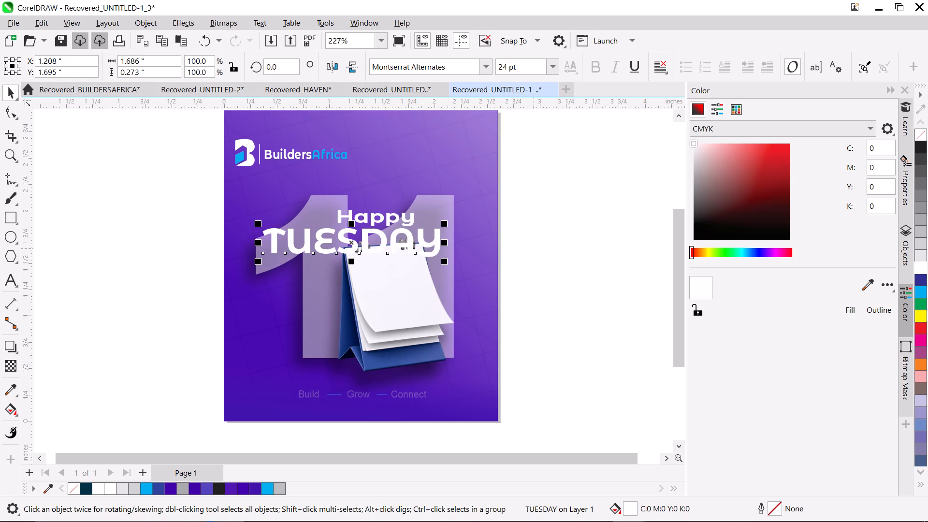
{"action": "left_click", "coordinate": [922, 256]}
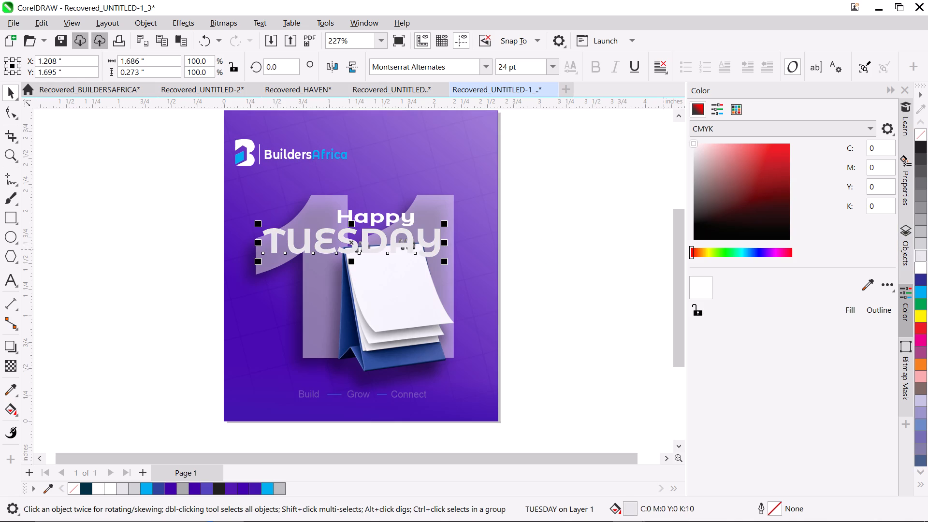
Scale "TUESDAY" down to about 1.14 in wide and 0.19 in high and centre it beneath "Happy".
{"action": "left_click_drag", "start_coordinate": [385, 237], "coordinate": [402, 234]}
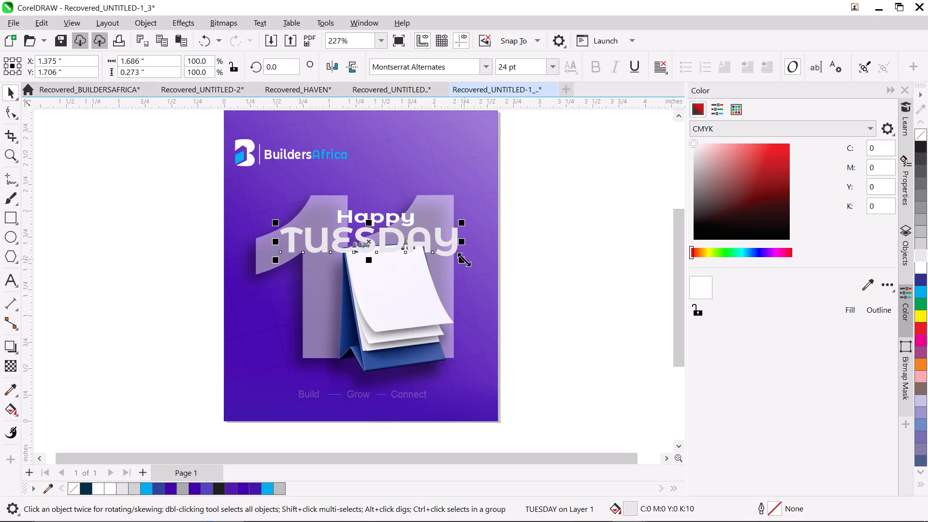
{"action": "left_click_drag", "start_coordinate": [464, 260], "coordinate": [428, 257]}
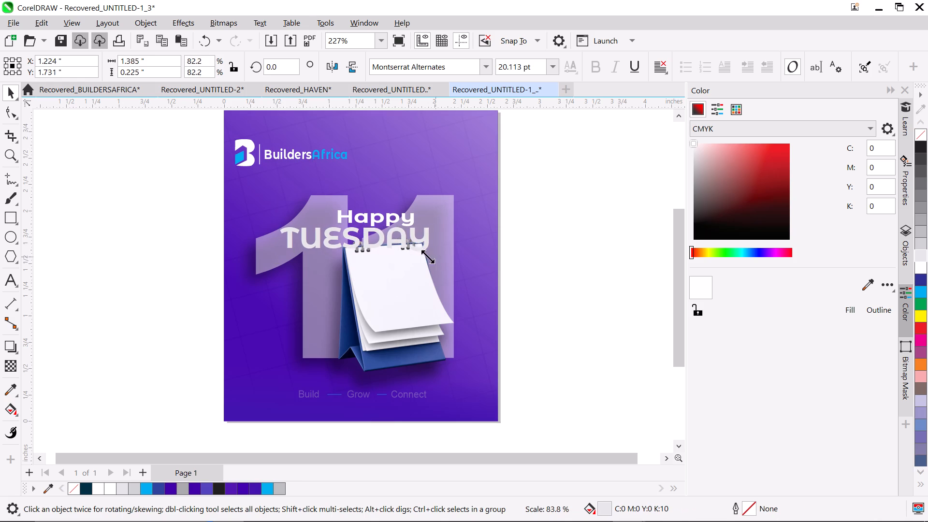
{"action": "left_click_drag", "start_coordinate": [428, 257], "coordinate": [407, 251]}
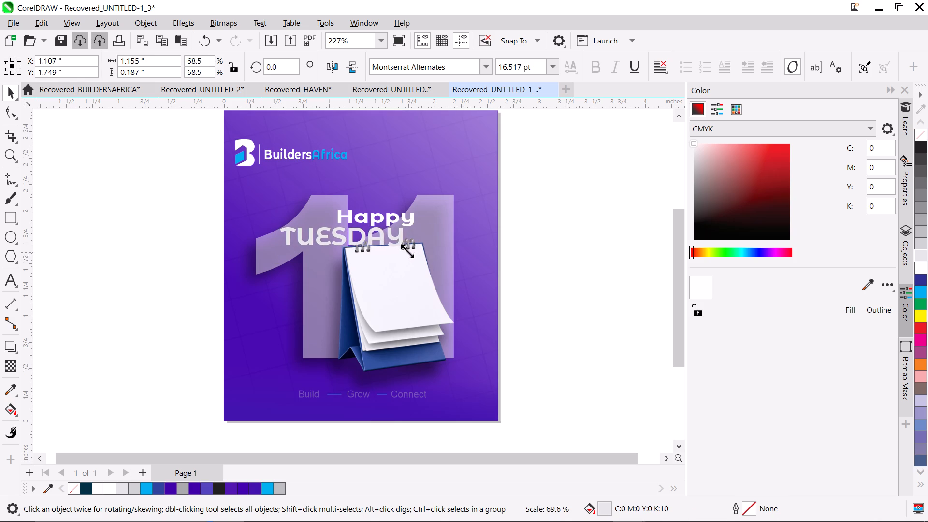
{"action": "left_click_drag", "start_coordinate": [407, 251], "coordinate": [407, 251]}
{"action": "left_click_drag", "start_coordinate": [333, 238], "coordinate": [347, 238]}
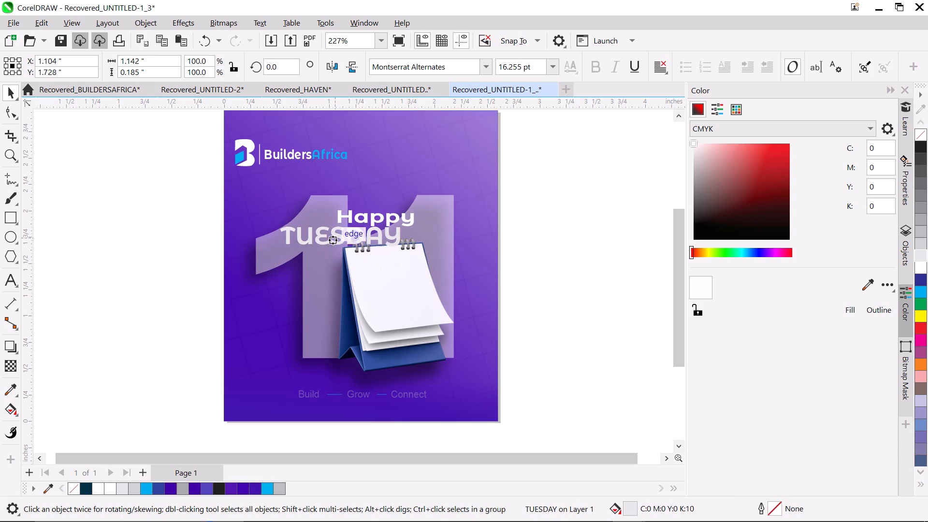
{"action": "left_click_drag", "start_coordinate": [347, 238], "coordinate": [368, 238]}
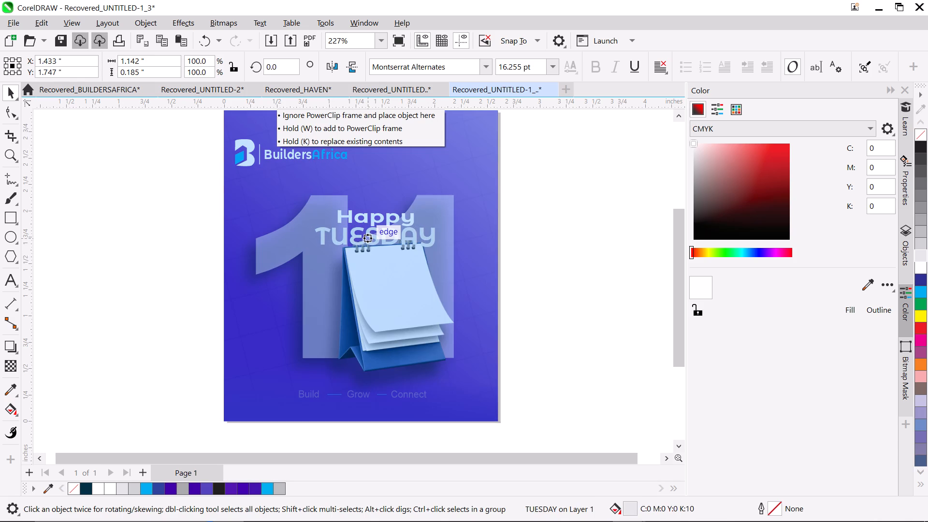
{"action": "left_click_drag", "start_coordinate": [368, 238], "coordinate": [368, 237]}
Stretch the "TUESDAY" text vertically to about 0.27 in high, keeping its width.
{"action": "left_click_drag", "start_coordinate": [373, 219], "coordinate": [373, 214]}
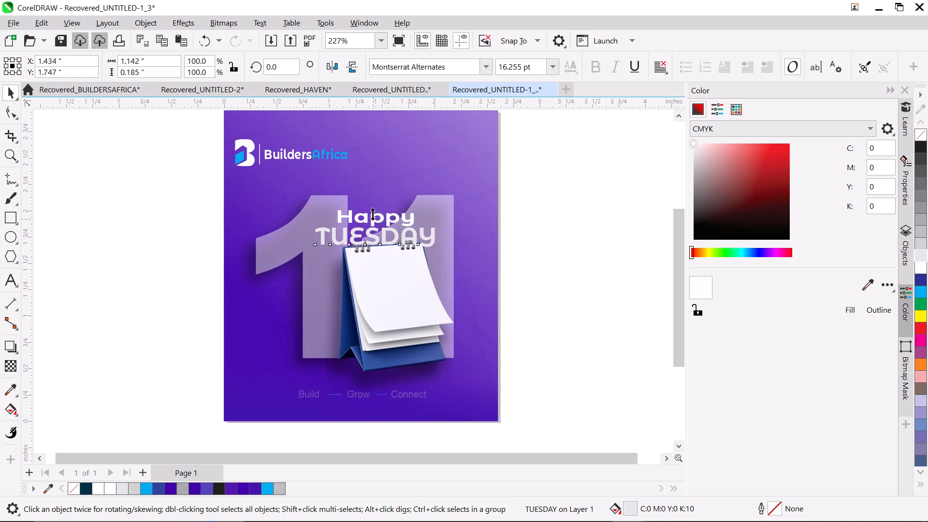
{"action": "left_click_drag", "start_coordinate": [373, 214], "coordinate": [371, 207]}
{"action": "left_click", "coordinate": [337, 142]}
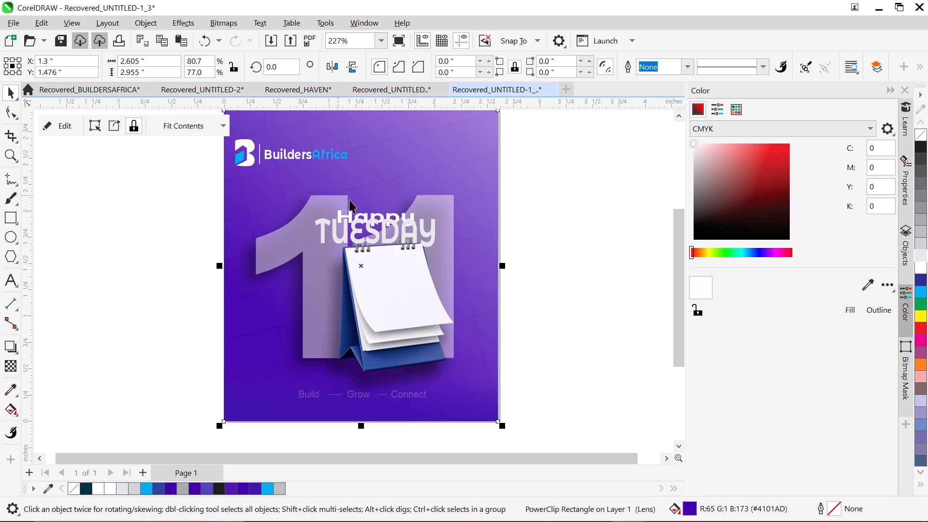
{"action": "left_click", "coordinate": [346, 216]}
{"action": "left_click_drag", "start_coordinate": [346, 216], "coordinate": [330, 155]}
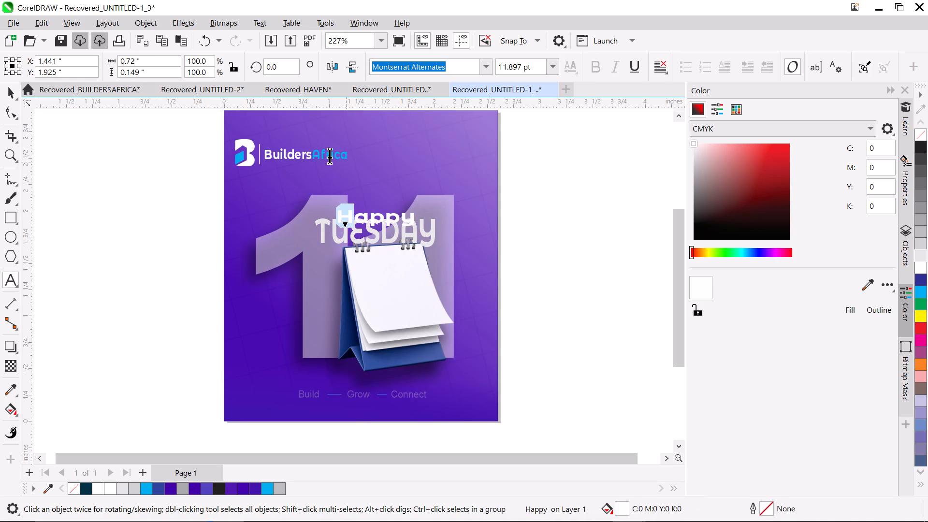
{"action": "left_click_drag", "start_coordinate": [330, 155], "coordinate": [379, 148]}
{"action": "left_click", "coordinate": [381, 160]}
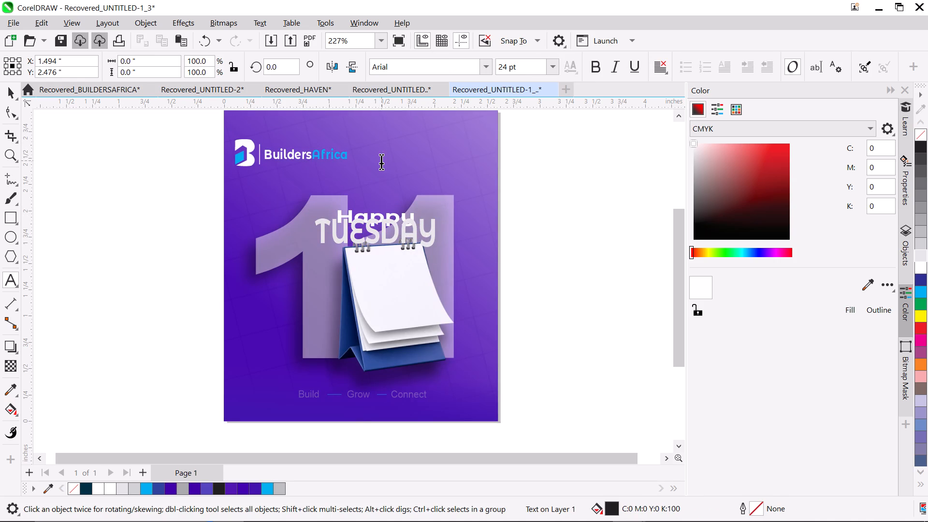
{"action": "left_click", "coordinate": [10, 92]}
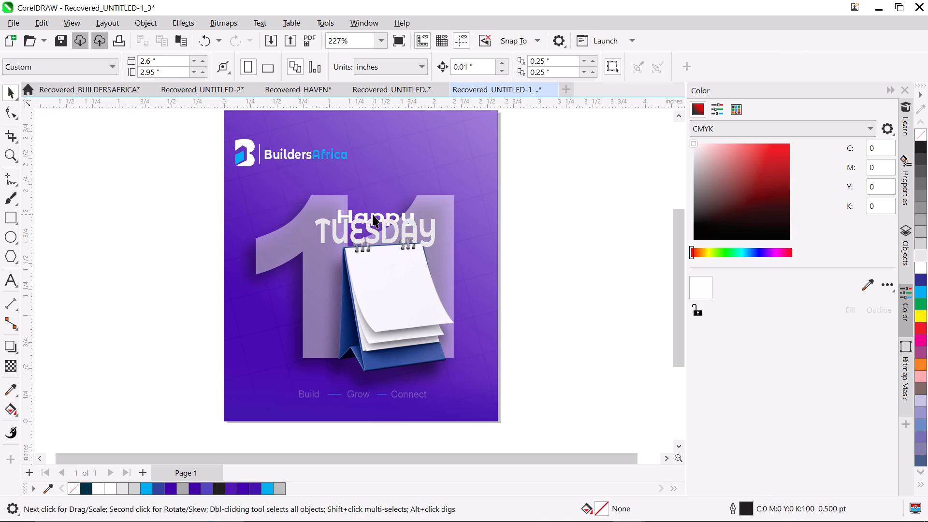
Move the "Happy" text up beside the BuildersAfrica logo, away from "TUESDAY".
{"action": "left_click_drag", "start_coordinate": [372, 215], "coordinate": [376, 148]}
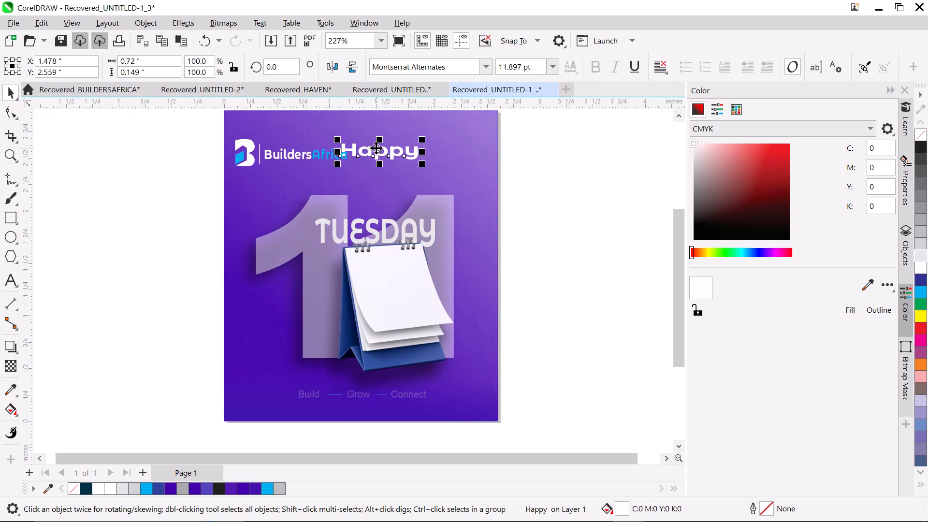
Enlarge "TUESDAY" to about 1.2 in wide and 0.28 in high, place it just above the calendar and deselect it.
{"action": "left_click_drag", "start_coordinate": [377, 234], "coordinate": [377, 231]}
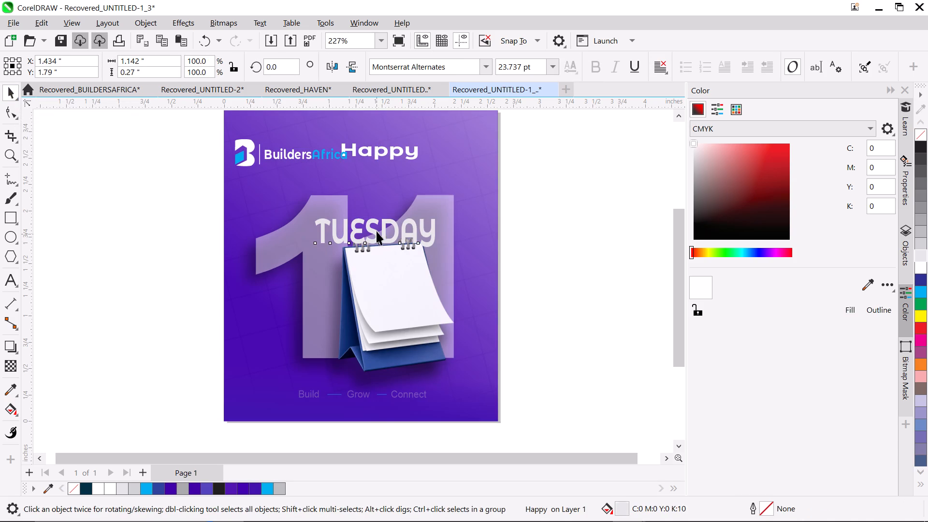
{"action": "left_click_drag", "start_coordinate": [377, 231], "coordinate": [380, 225]}
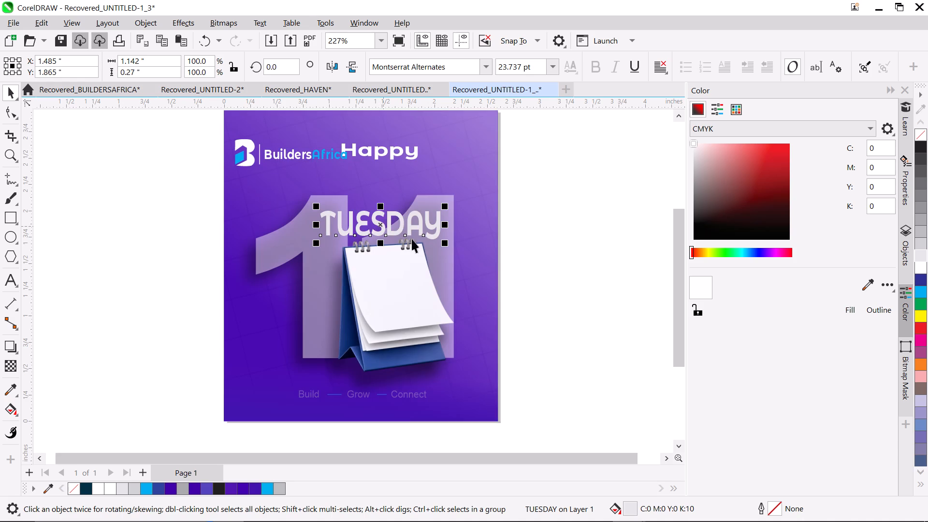
{"action": "left_click_drag", "start_coordinate": [444, 243], "coordinate": [444, 245]}
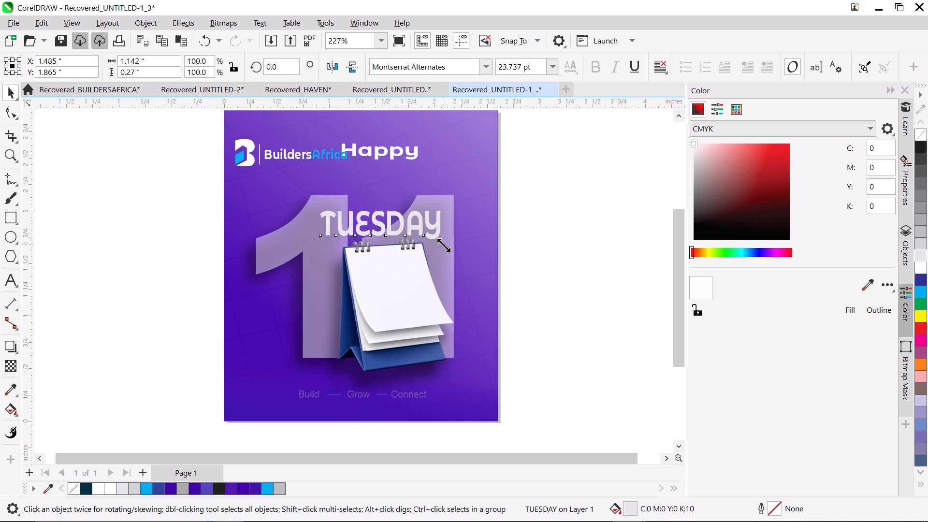
{"action": "left_click_drag", "start_coordinate": [444, 245], "coordinate": [449, 249]}
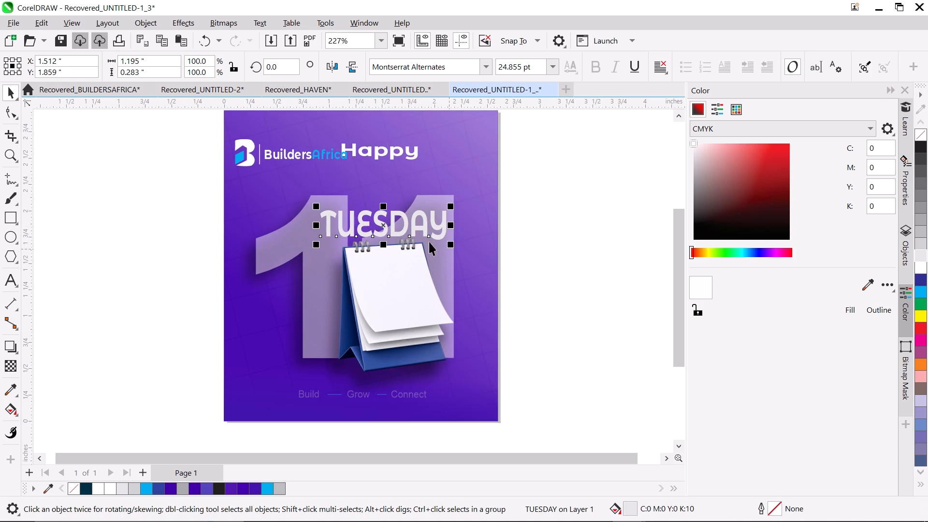
{"action": "left_click", "coordinate": [395, 226]}
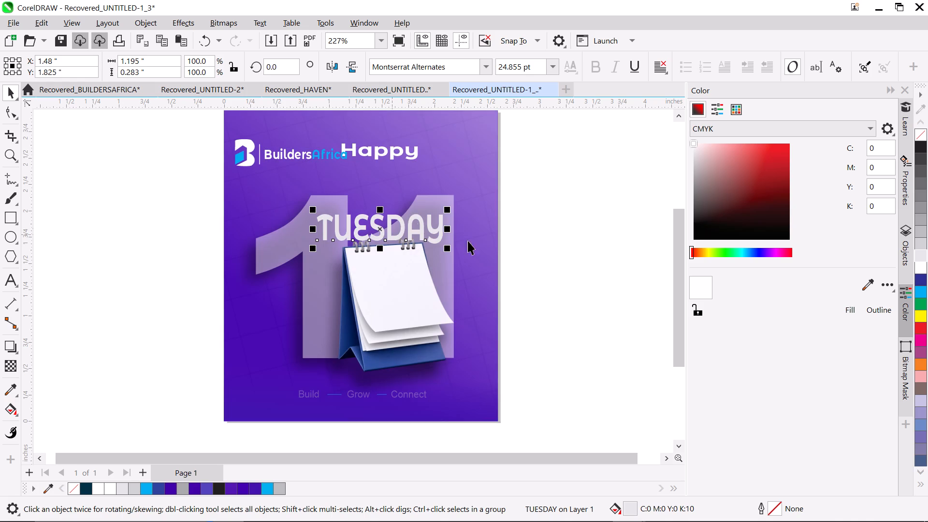
{"action": "left_click", "coordinate": [560, 287]}
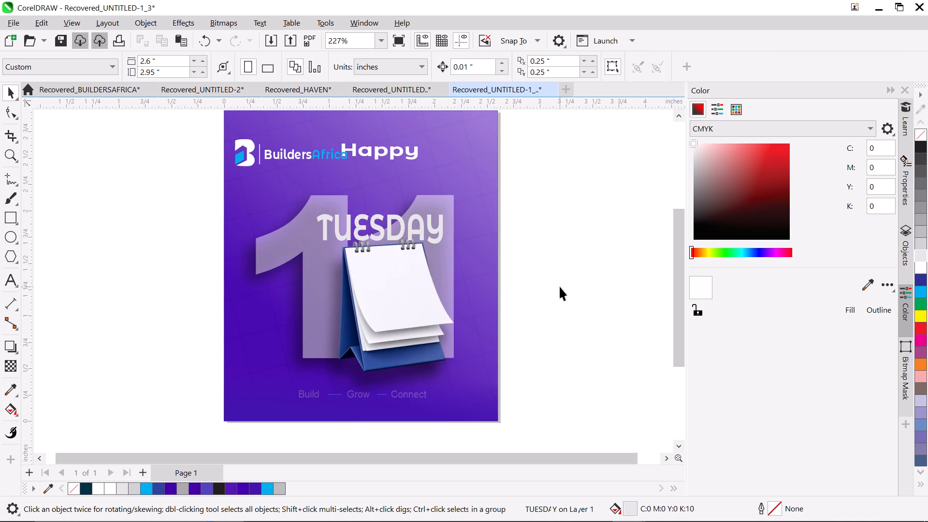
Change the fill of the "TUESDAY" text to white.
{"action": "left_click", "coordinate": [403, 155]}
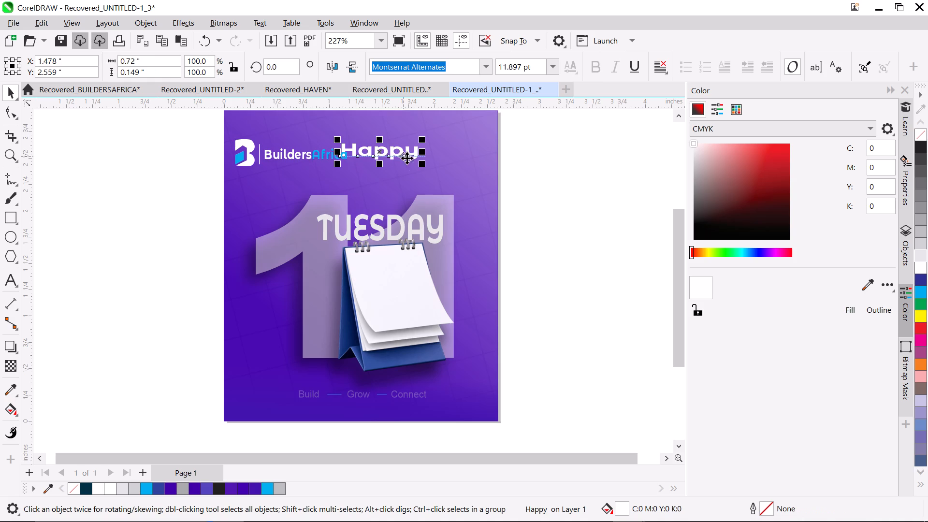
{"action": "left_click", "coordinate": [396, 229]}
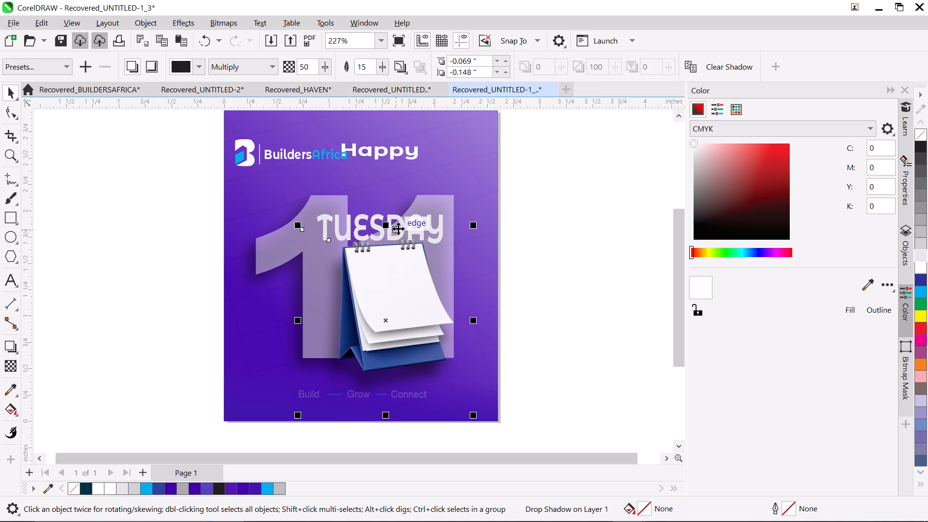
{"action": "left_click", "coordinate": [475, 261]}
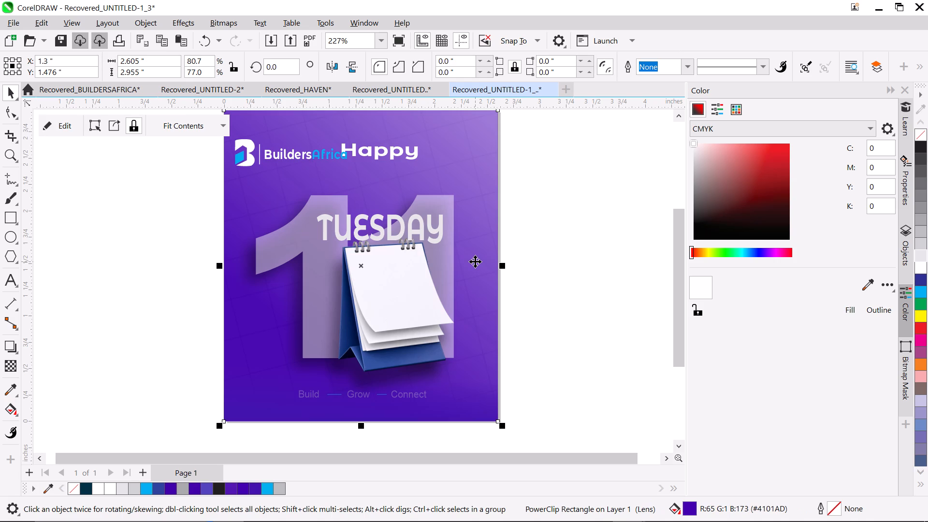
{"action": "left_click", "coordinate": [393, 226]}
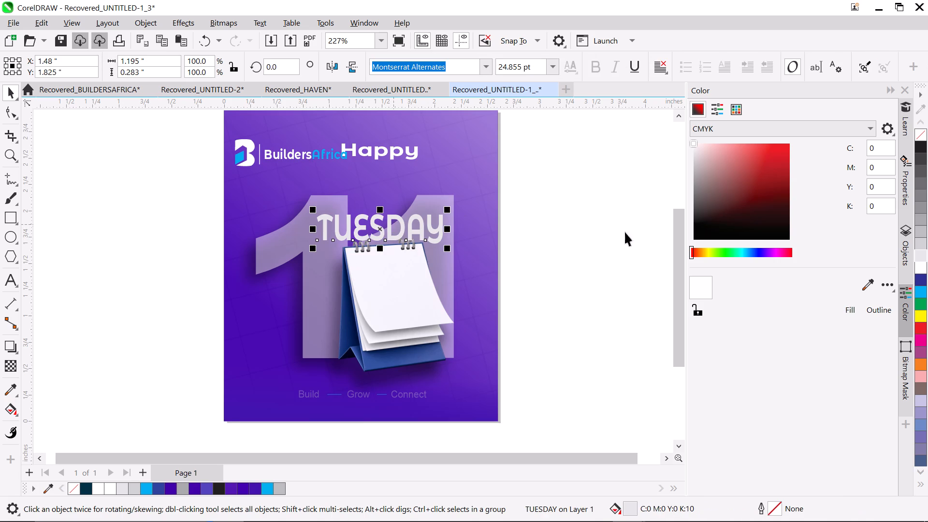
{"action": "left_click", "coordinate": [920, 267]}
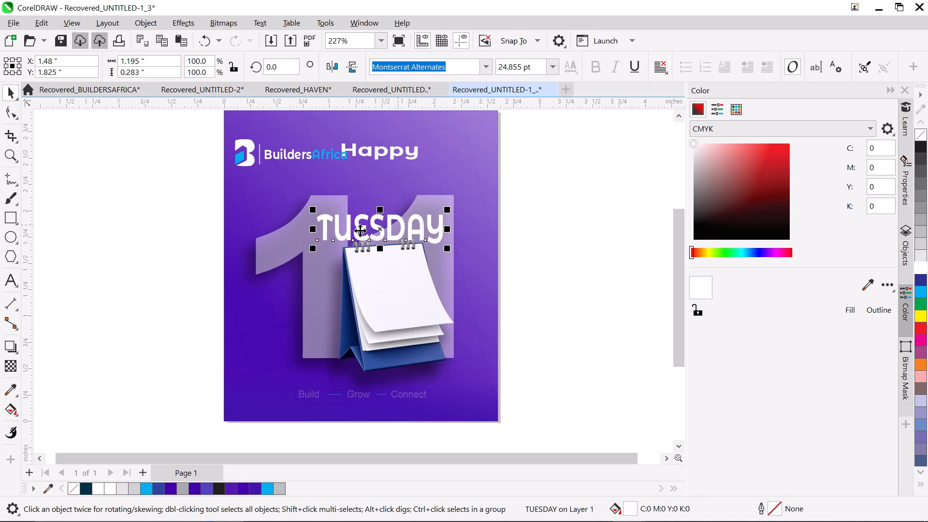
Enlarge the "TUESDAY" text proportionally to about 1.24 in wide and 0.29 in high.
{"action": "left_click_drag", "start_coordinate": [313, 250], "coordinate": [308, 251]}
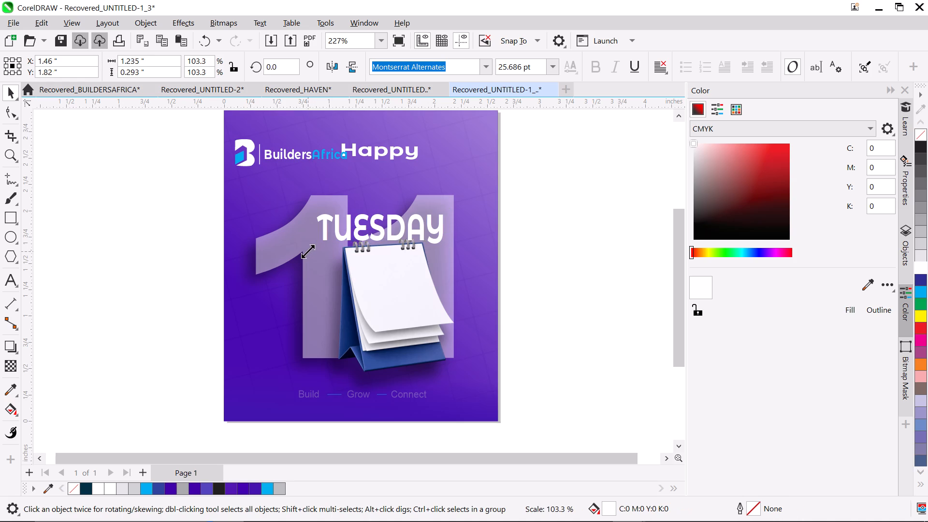
{"action": "left_click_drag", "start_coordinate": [308, 251], "coordinate": [307, 251]}
{"action": "left_click", "coordinate": [398, 232]}
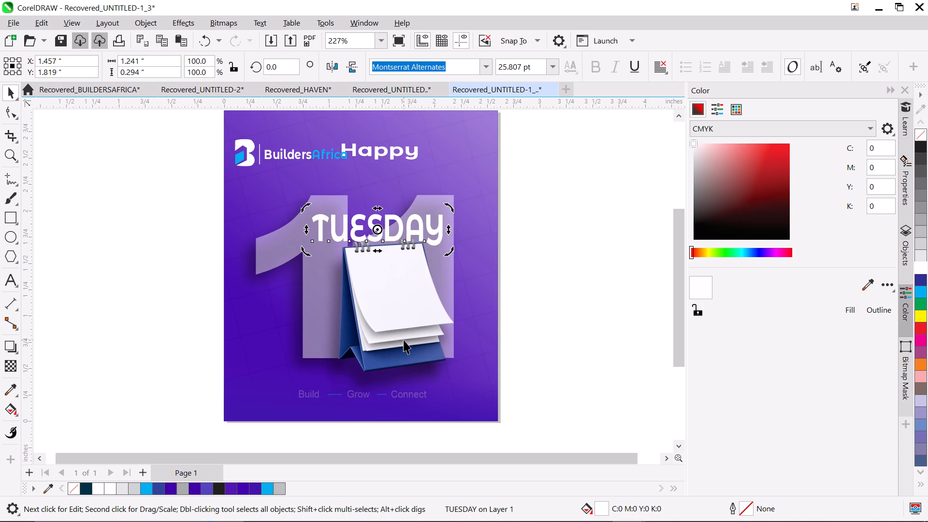
Enlarge the desk calendar image to about 1.28 by 1.42 in and move it up against the "TUESDAY" text.
{"action": "left_click", "coordinate": [404, 340]}
{"action": "left_click_drag", "start_coordinate": [324, 379], "coordinate": [318, 388]}
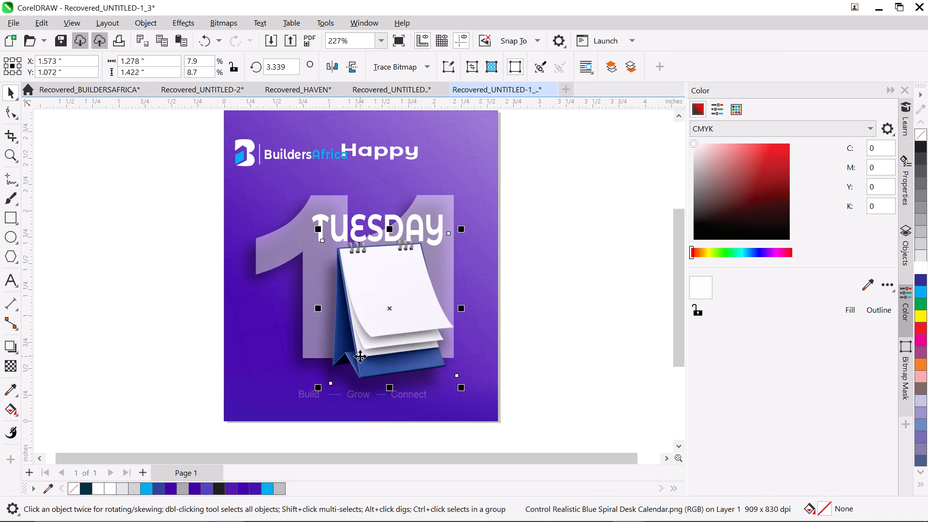
{"action": "left_click_drag", "start_coordinate": [364, 354], "coordinate": [364, 348]}
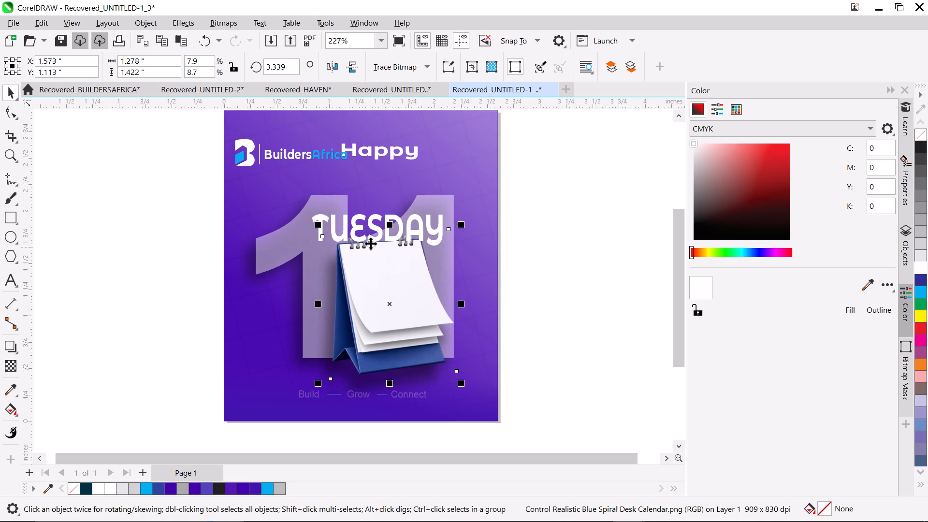
Place the "TUESDAY" text behind the desk calendar image in the stacking order.
{"action": "left_click", "coordinate": [371, 220]}
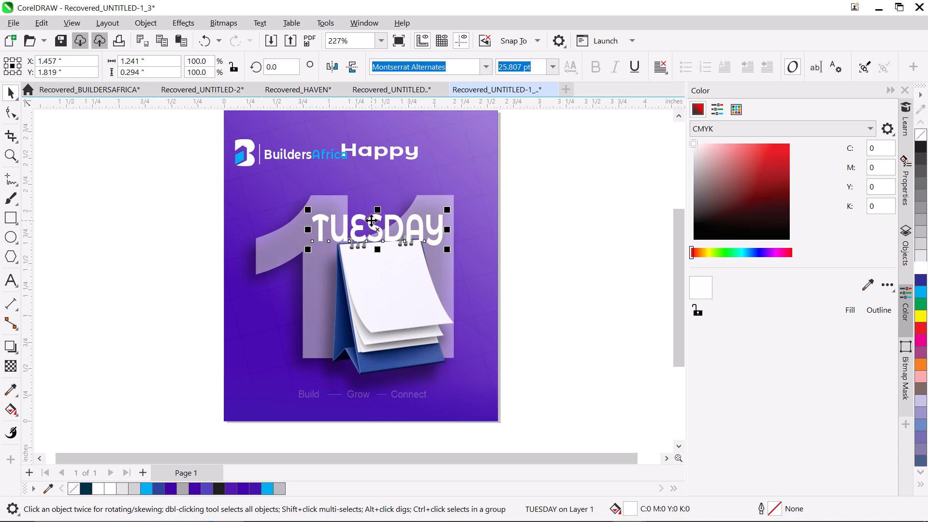
{"action": "left_click", "coordinate": [371, 220]}
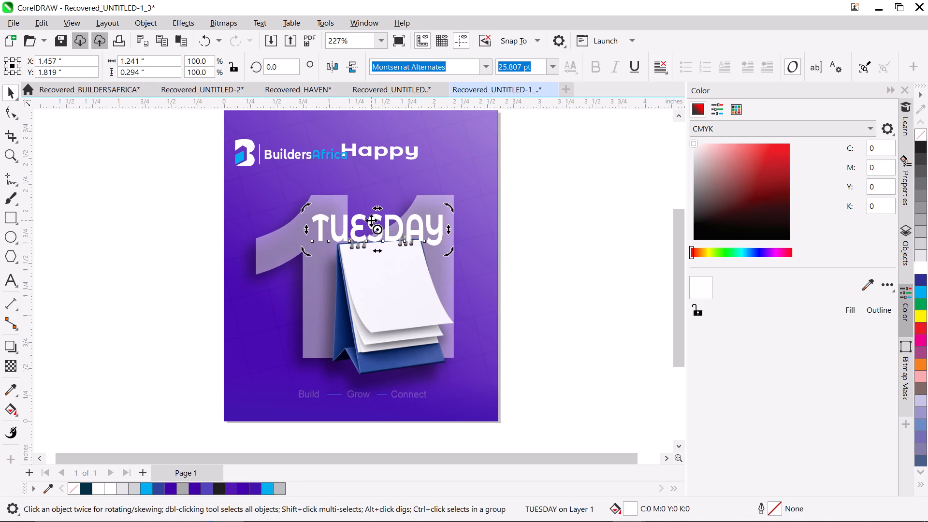
{"action": "right_click", "coordinate": [371, 220]}
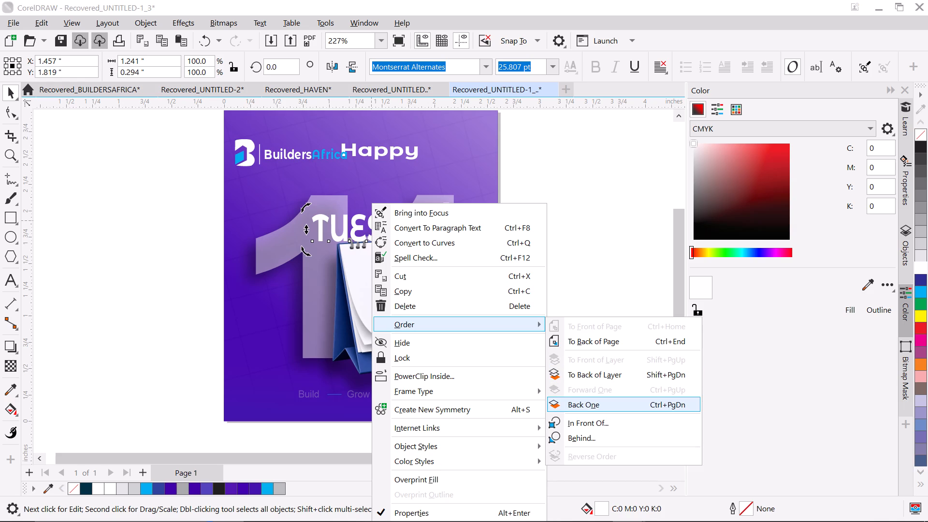
{"action": "left_click", "coordinate": [576, 436]}
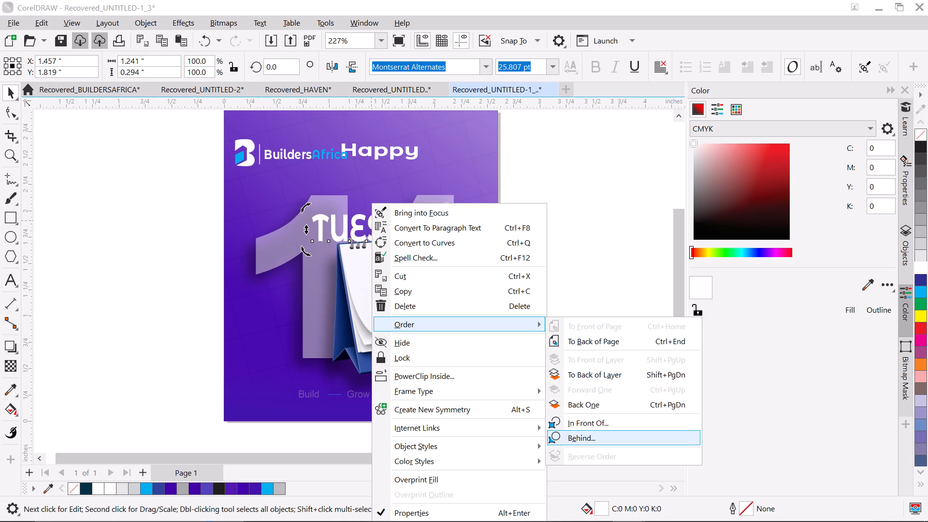
{"action": "left_click", "coordinate": [364, 274]}
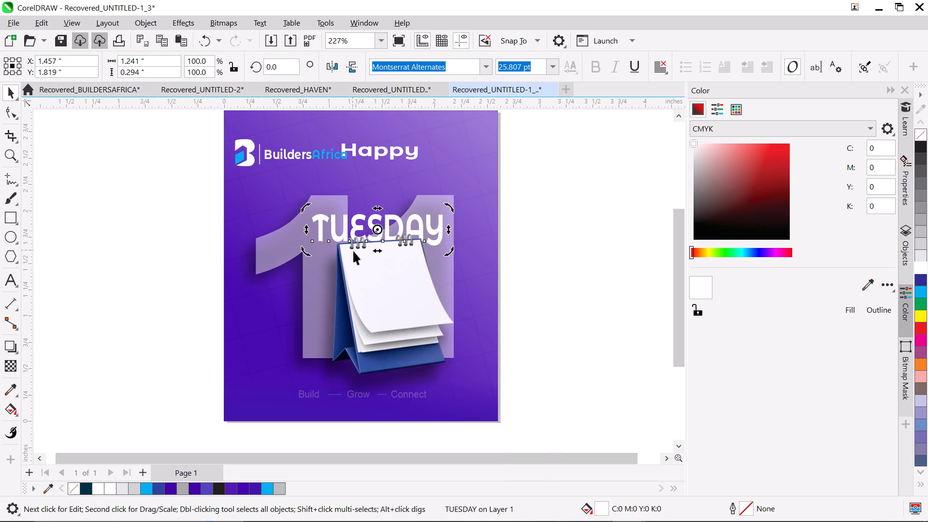
Move the desk calendar up so it overlaps the lower part of "TUESDAY", and deselect it.
{"action": "left_click_drag", "start_coordinate": [381, 273], "coordinate": [381, 270]}
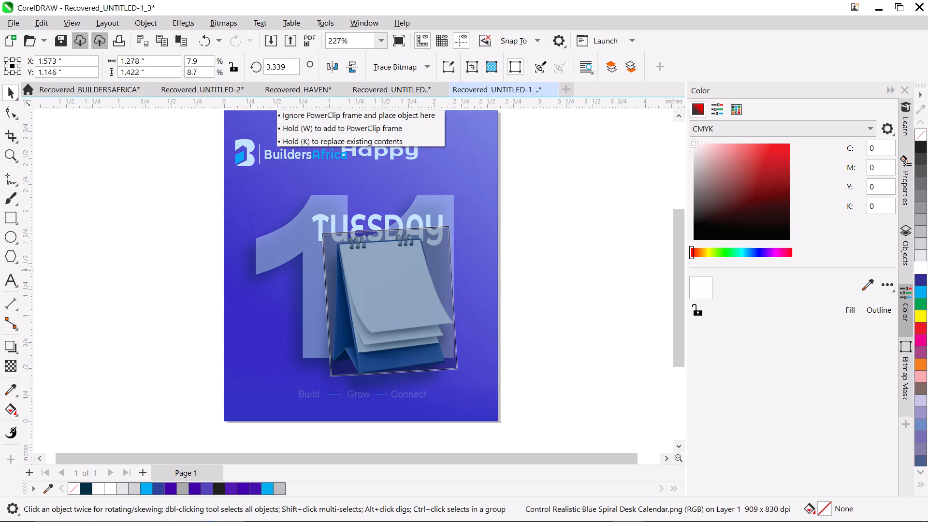
{"action": "left_click_drag", "start_coordinate": [381, 270], "coordinate": [381, 268]}
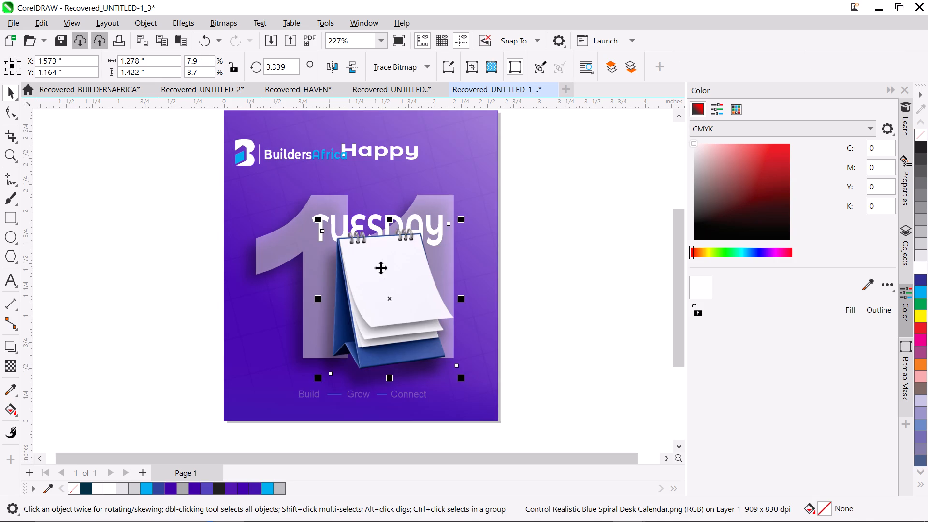
{"action": "left_click", "coordinate": [179, 305]}
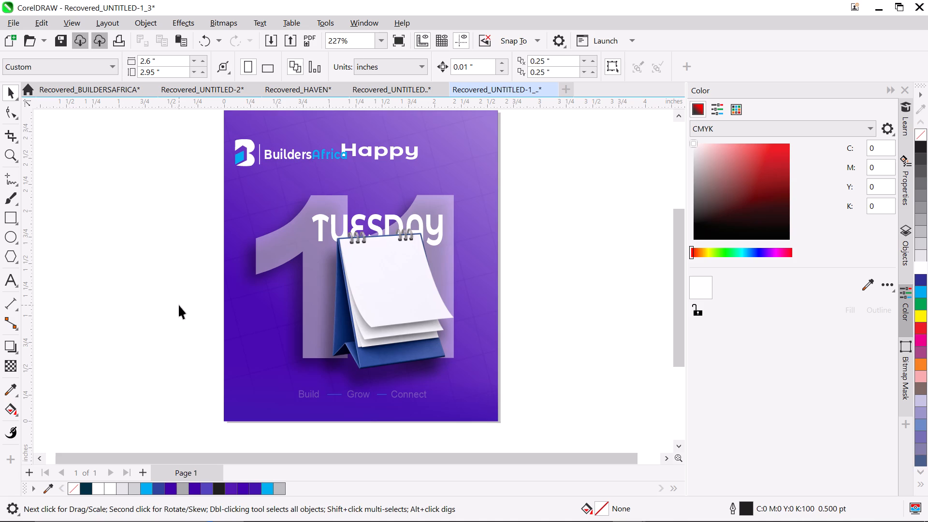
Fill the "TUESDAY" text with 10% black.
{"action": "left_click", "coordinate": [328, 222]}
{"action": "left_click", "coordinate": [917, 259]}
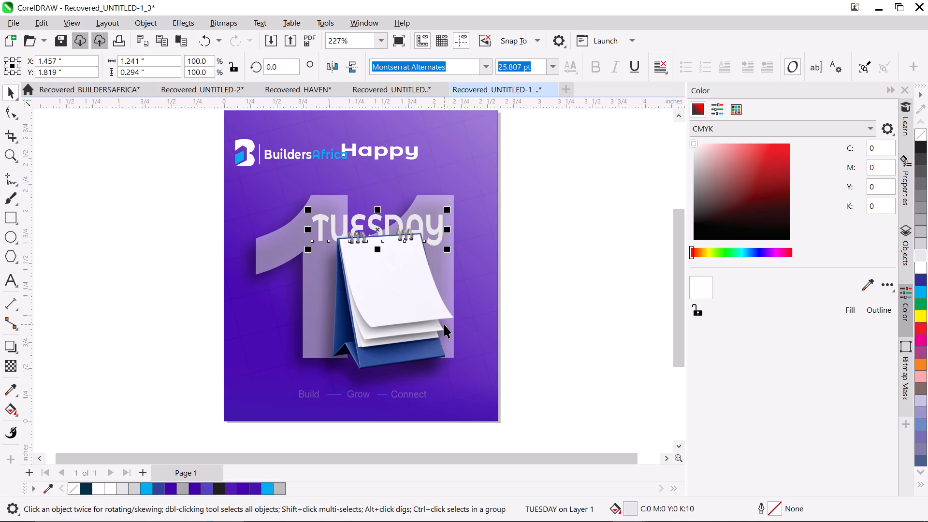
Fine-tune the desk calendar's position over the "11" to about X 1.56 in, Y 1.13 in.
{"action": "left_click", "coordinate": [398, 307]}
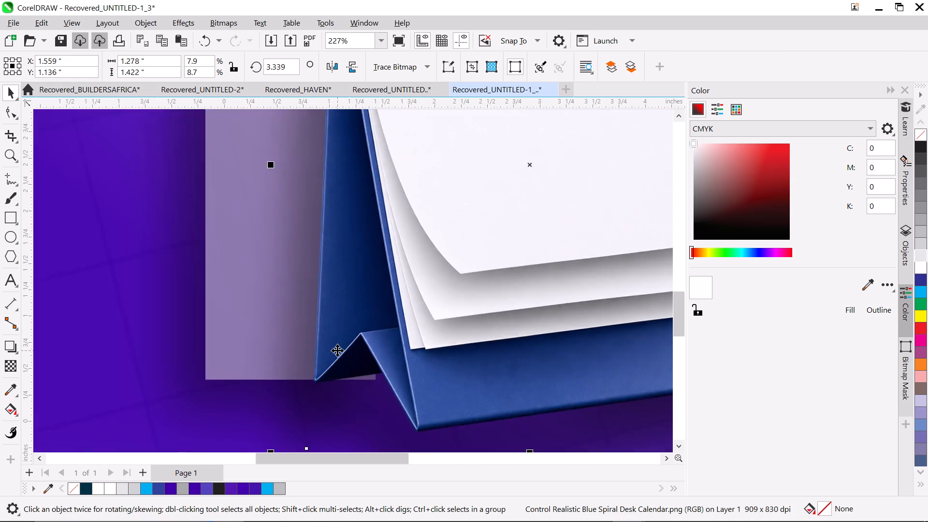
{"action": "left_click_drag", "start_coordinate": [391, 341], "coordinate": [391, 347]}
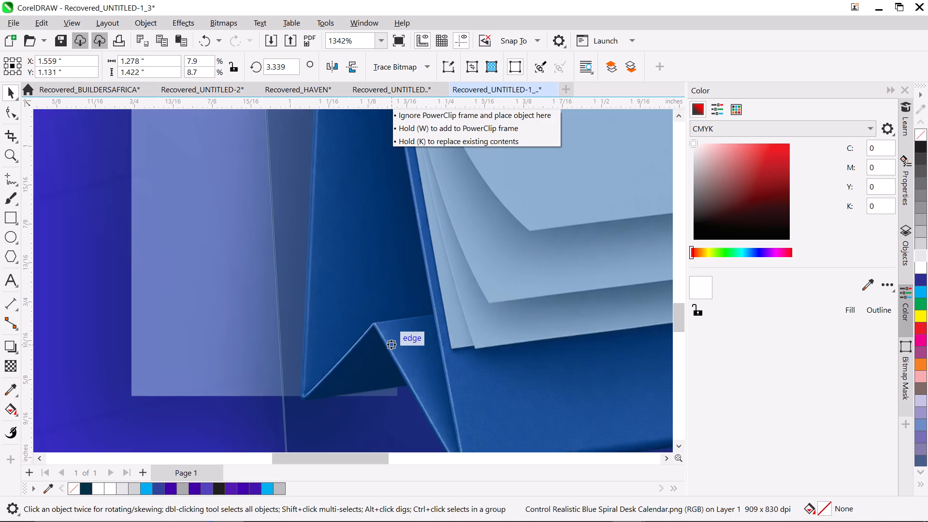
{"action": "left_click_drag", "start_coordinate": [391, 347], "coordinate": [391, 348]}
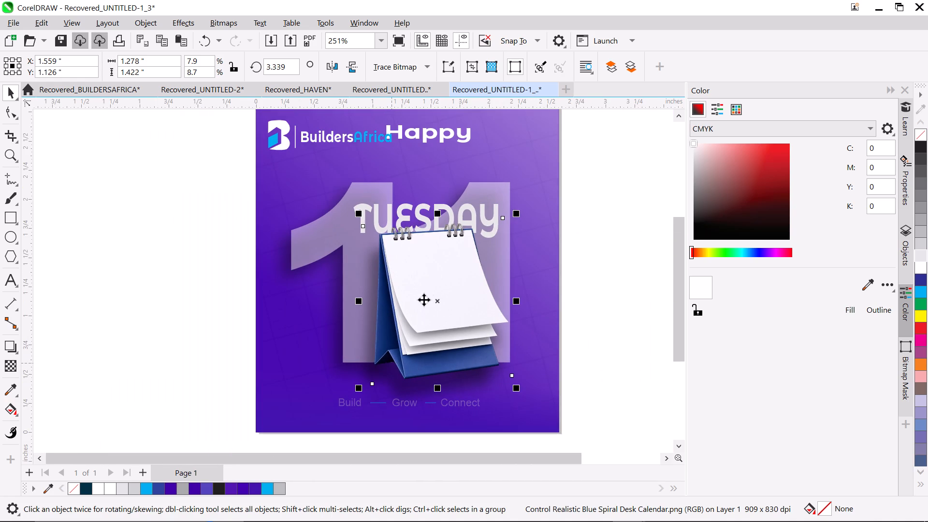
Move the desk calendar off the flyer onto the empty area beside the page, clear of the "11".
{"action": "left_click_drag", "start_coordinate": [428, 290], "coordinate": [141, 224]}
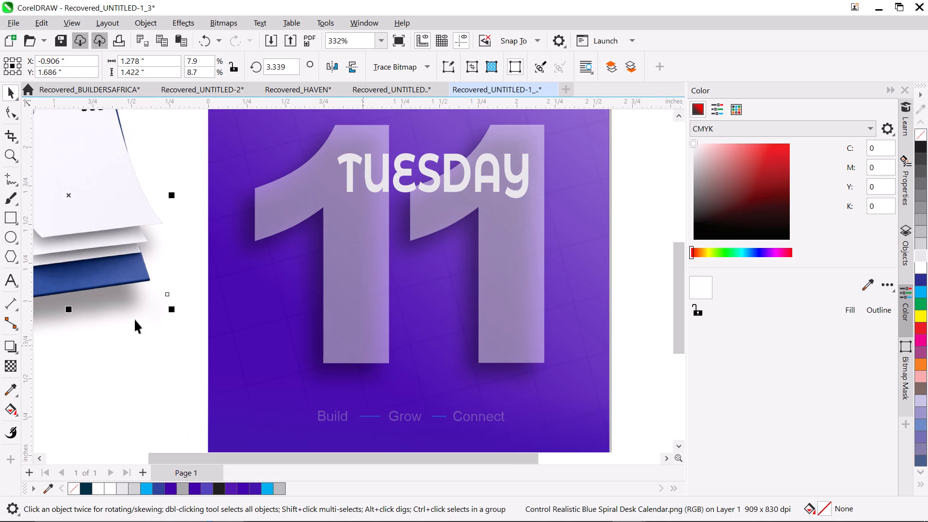
Draw a thin rectangle about 1.47 in wide and 0.12 in high beneath the "11" and fill it black.
{"action": "left_click", "coordinate": [7, 235]}
{"action": "left_click", "coordinate": [7, 215]}
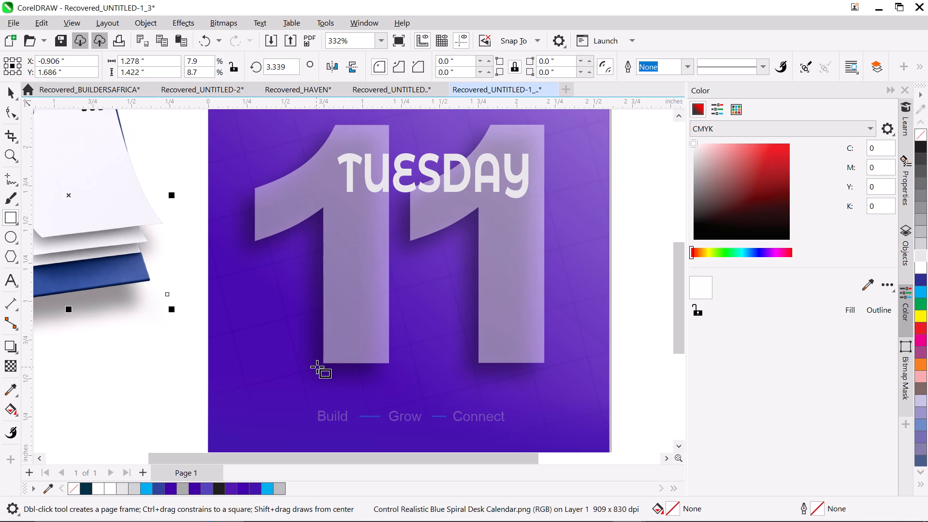
{"action": "left_click_drag", "start_coordinate": [317, 367], "coordinate": [519, 382]}
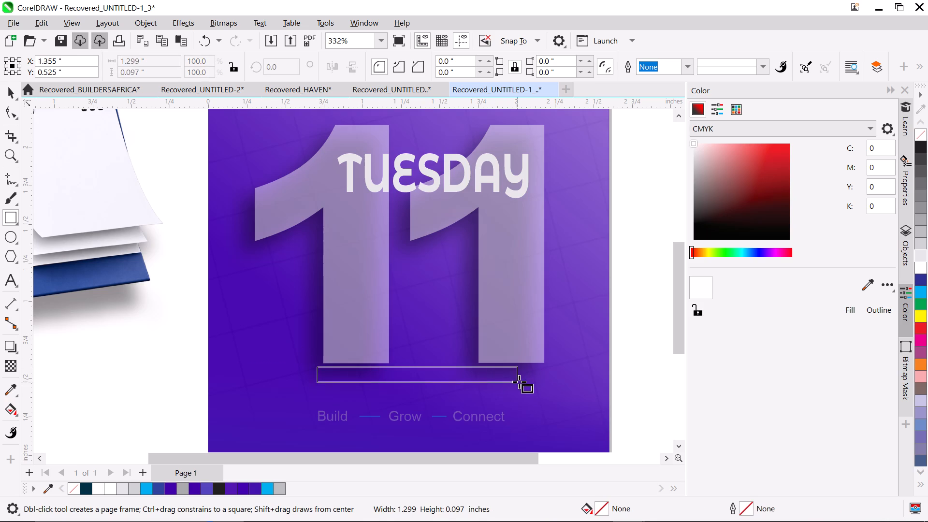
{"action": "left_click_drag", "start_coordinate": [519, 382], "coordinate": [543, 385]}
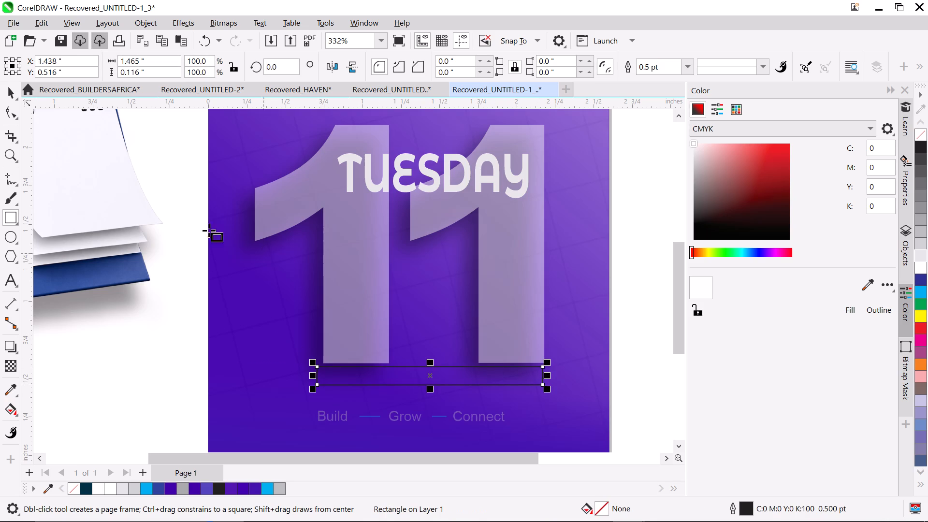
{"action": "left_click", "coordinate": [15, 92]}
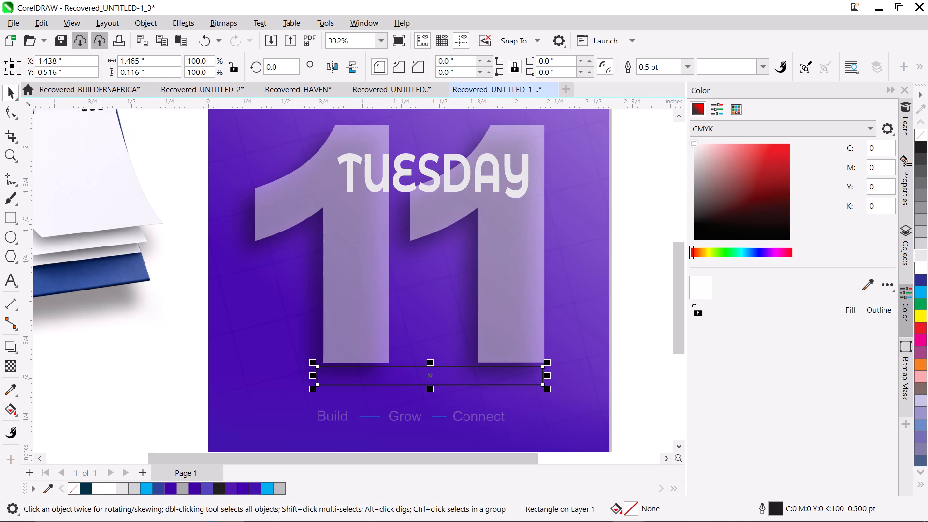
{"action": "left_click", "coordinate": [921, 164]}
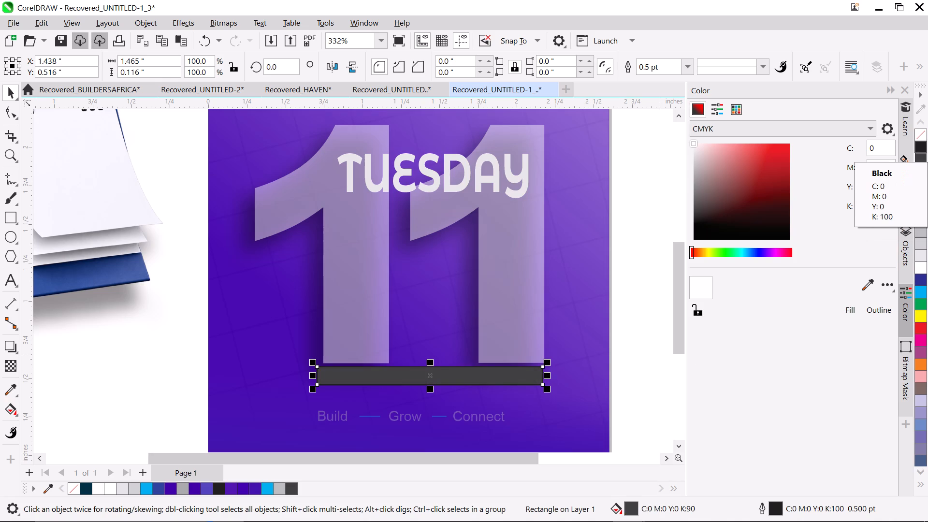
{"action": "left_click", "coordinate": [921, 147]}
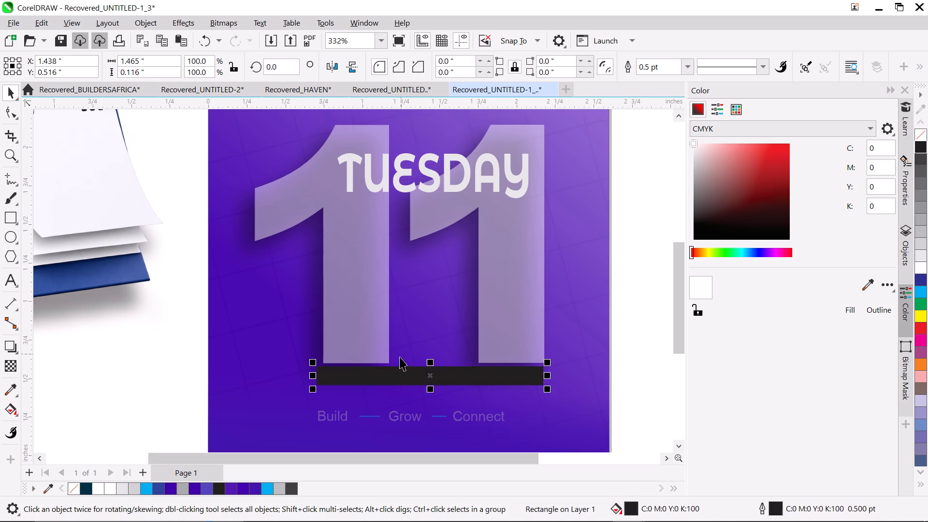
Move the black rectangle up against the base of the "11", to about X 1.47 in, Y 0.56 in.
{"action": "left_click_drag", "start_coordinate": [403, 370], "coordinate": [412, 366]}
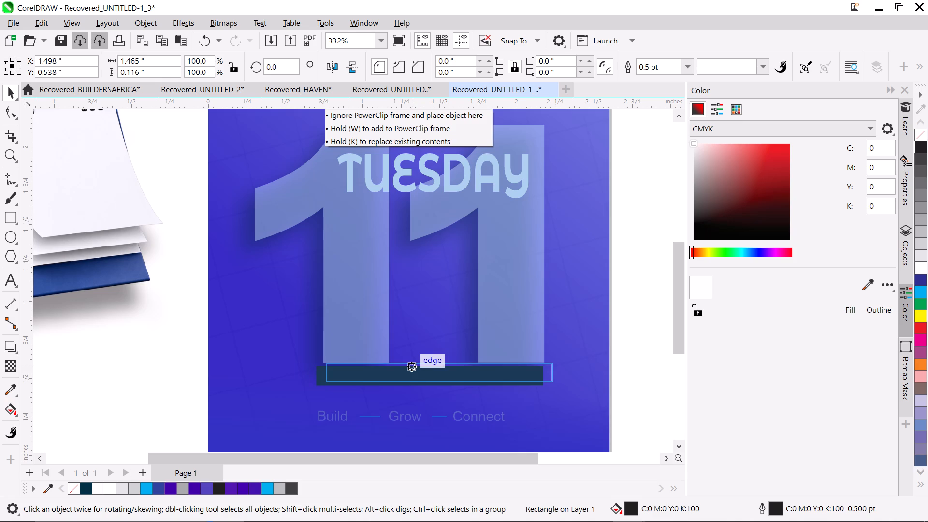
{"action": "left_click_drag", "start_coordinate": [412, 366], "coordinate": [407, 363]}
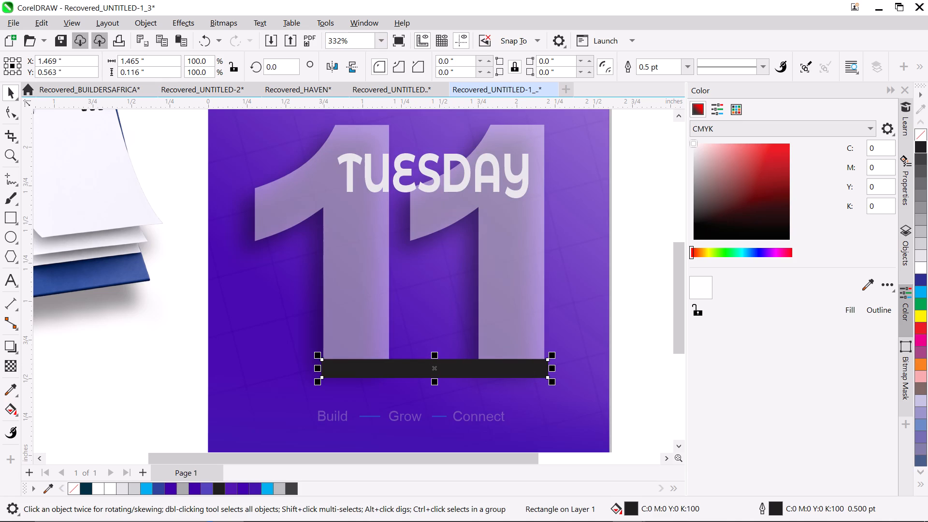
Apply a Feather effect in Gaussian mode to the black rectangle beneath the "11".
{"action": "left_click", "coordinate": [185, 28]}
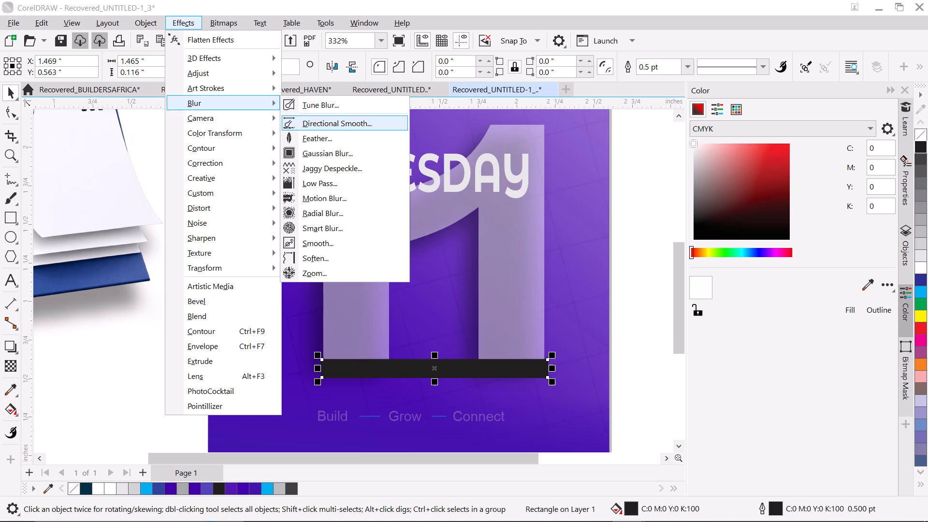
{"action": "left_click", "coordinate": [322, 139]}
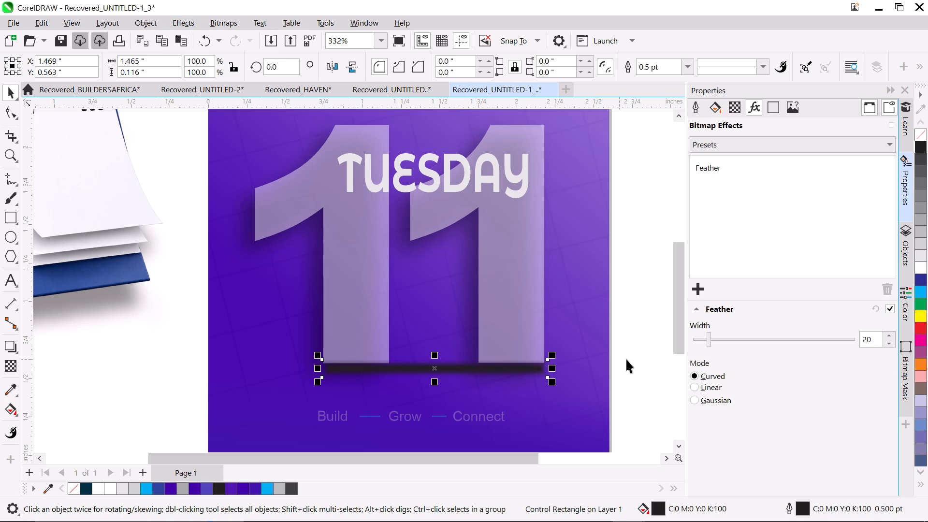
{"action": "left_click", "coordinate": [706, 398]}
Set the Feather width of the black rectangle beneath the "11" to 41.
{"action": "left_click", "coordinate": [734, 342]}
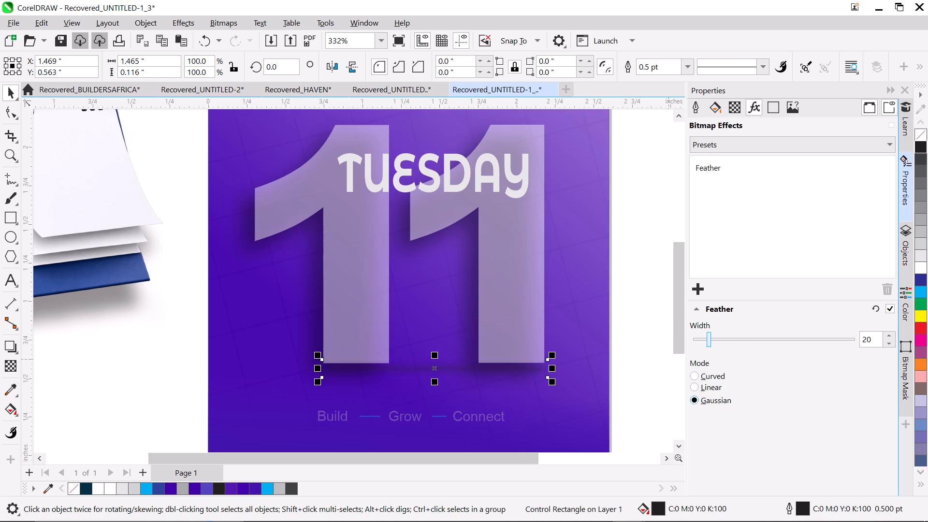
{"action": "left_click", "coordinate": [721, 337]}
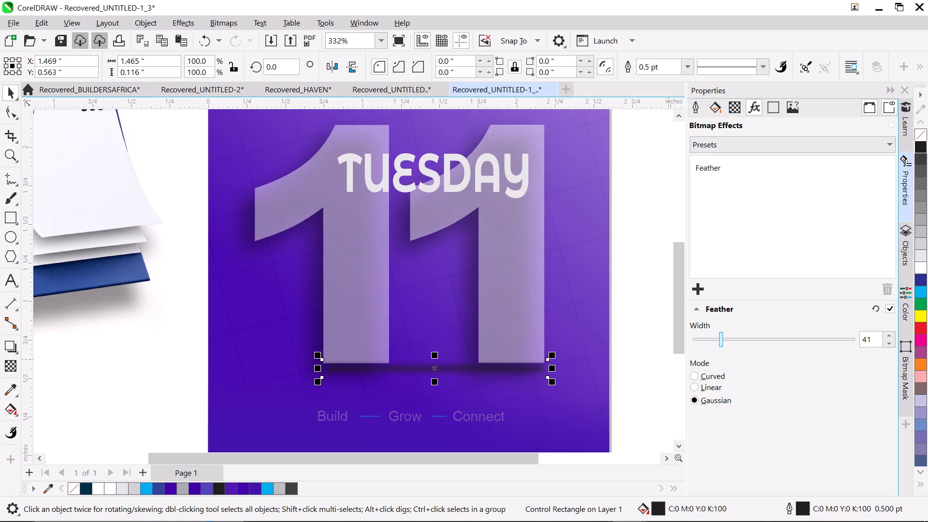
{"action": "left_click", "coordinate": [155, 358]}
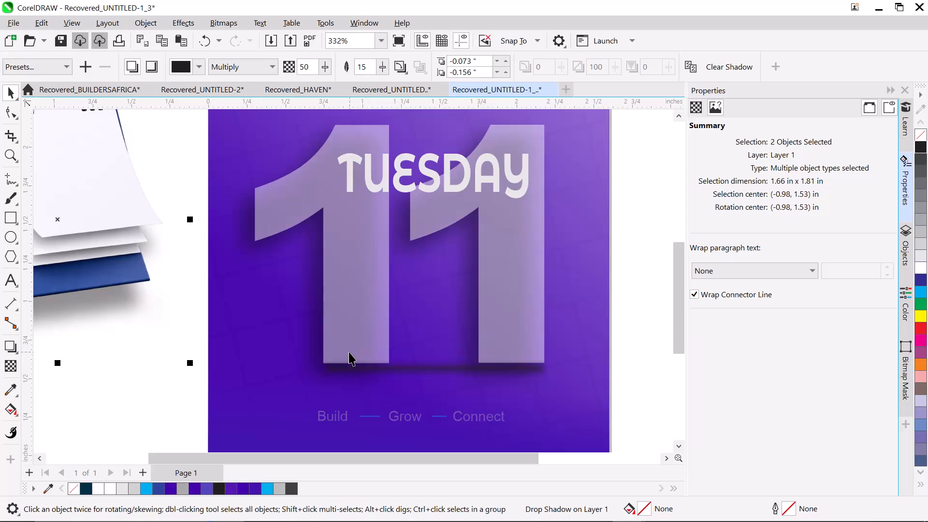
Apply a linear fountain transparency to the "11" group, fading from opaque at mid-height to 100 at the base.
{"action": "left_click", "coordinate": [360, 329]}
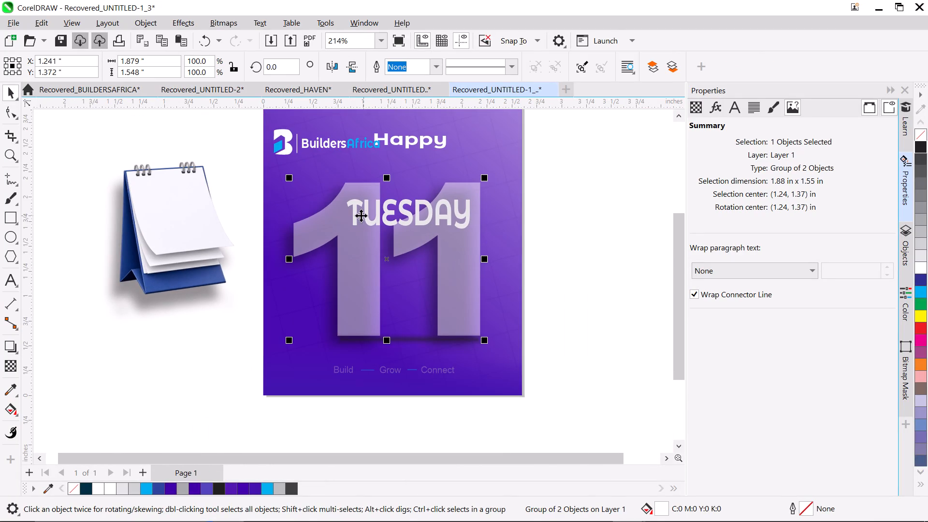
{"action": "left_click", "coordinate": [9, 368]}
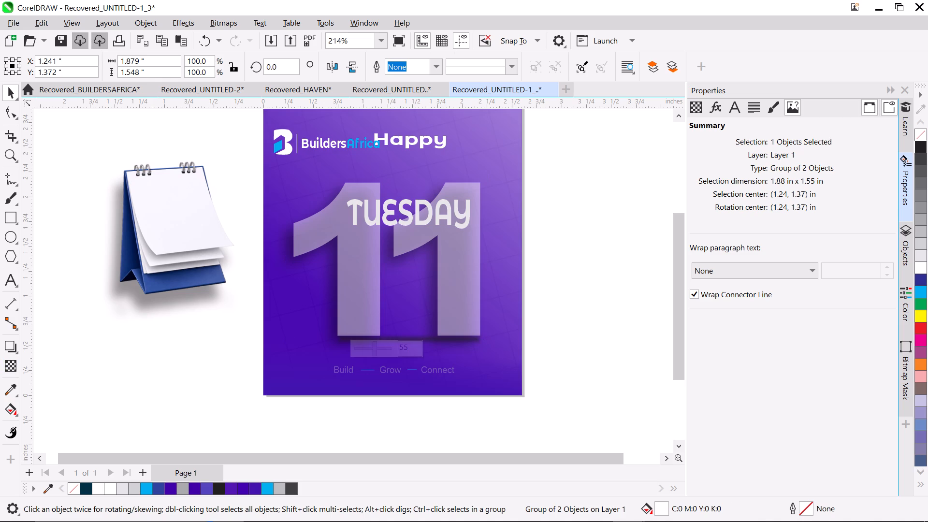
{"action": "left_click_drag", "start_coordinate": [371, 229], "coordinate": [371, 252]}
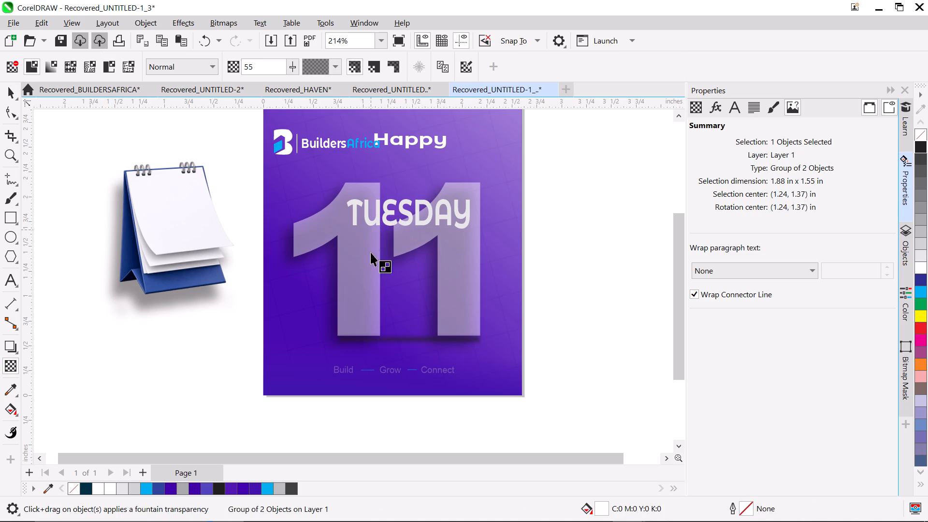
{"action": "left_click_drag", "start_coordinate": [371, 252], "coordinate": [369, 332]}
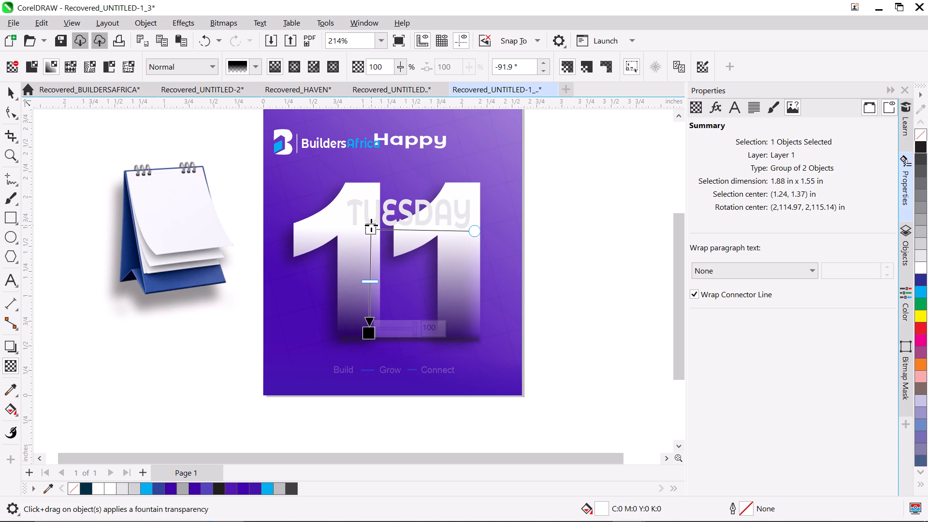
Stretch the "11" transparency gradient from near the top of the numerals down to their base, with its midpoint shifted lower.
{"action": "left_click_drag", "start_coordinate": [372, 229], "coordinate": [370, 273]}
{"action": "left_click_drag", "start_coordinate": [370, 273], "coordinate": [370, 227]}
{"action": "left_click_drag", "start_coordinate": [370, 227], "coordinate": [369, 234]}
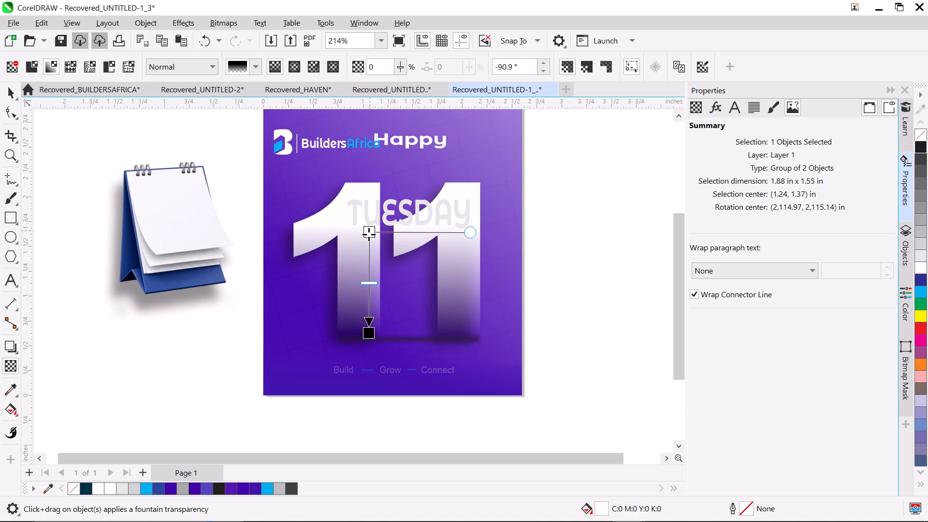
{"action": "left_click_drag", "start_coordinate": [369, 234], "coordinate": [368, 241]}
{"action": "left_click_drag", "start_coordinate": [368, 241], "coordinate": [371, 242]}
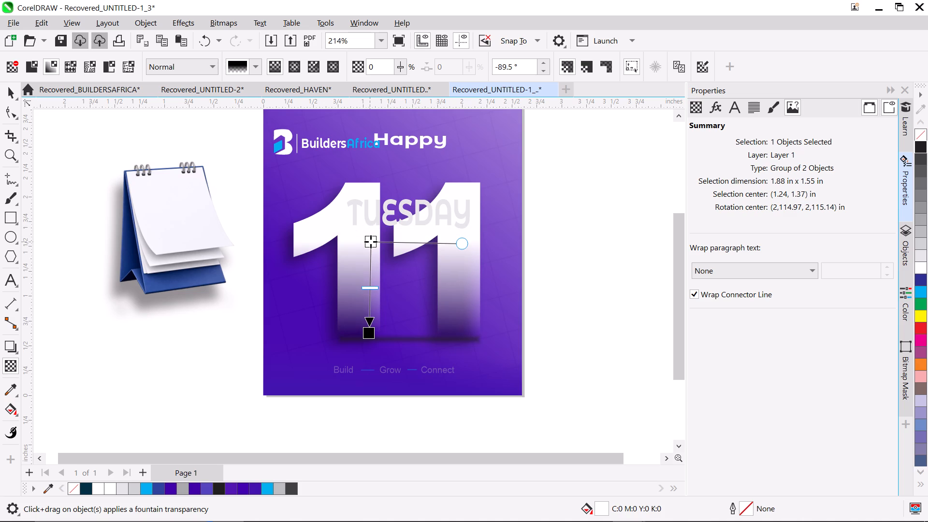
{"action": "left_click_drag", "start_coordinate": [371, 242], "coordinate": [373, 242]}
{"action": "left_click_drag", "start_coordinate": [373, 242], "coordinate": [369, 190]}
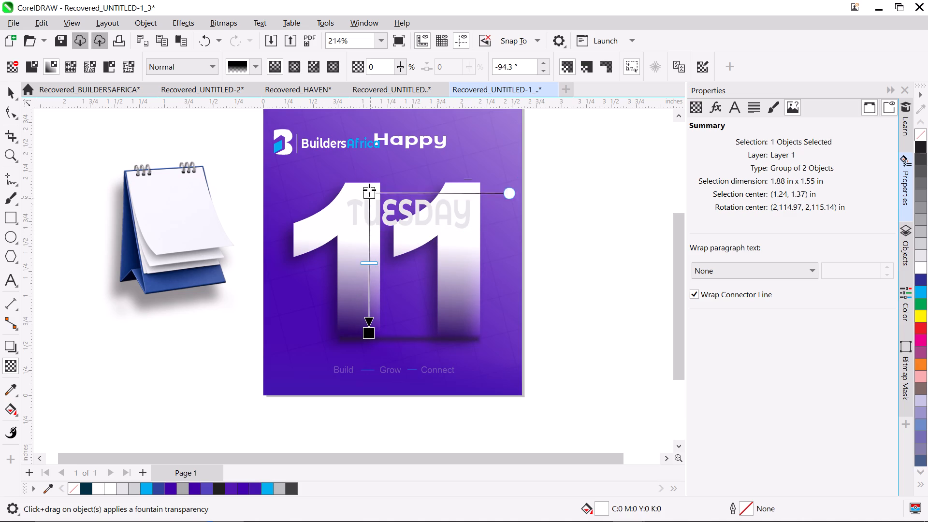
{"action": "left_click_drag", "start_coordinate": [369, 190], "coordinate": [369, 176]}
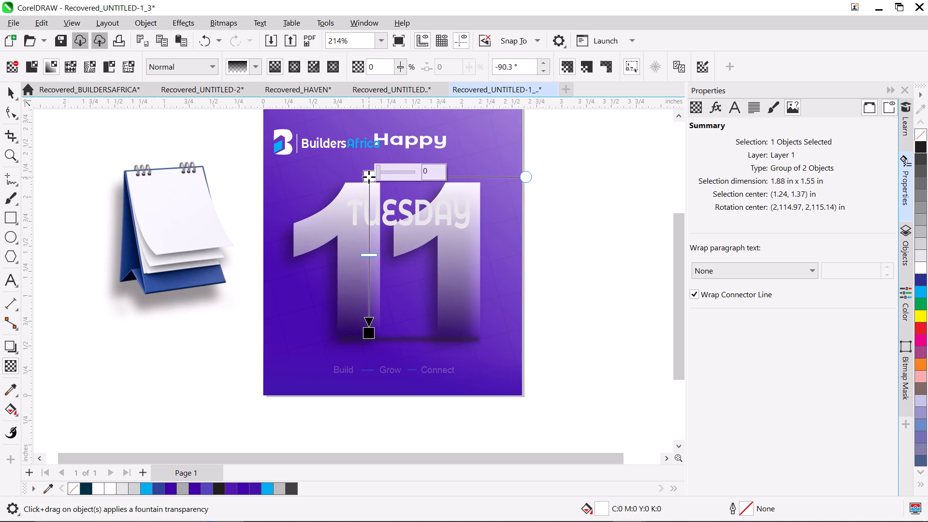
{"action": "left_click_drag", "start_coordinate": [369, 177], "coordinate": [370, 193]}
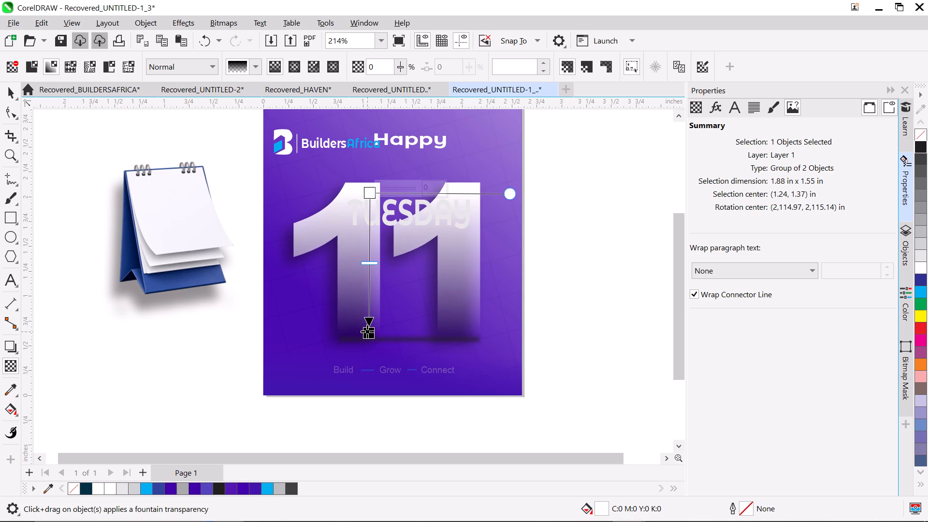
{"action": "left_click_drag", "start_coordinate": [367, 332], "coordinate": [367, 326]}
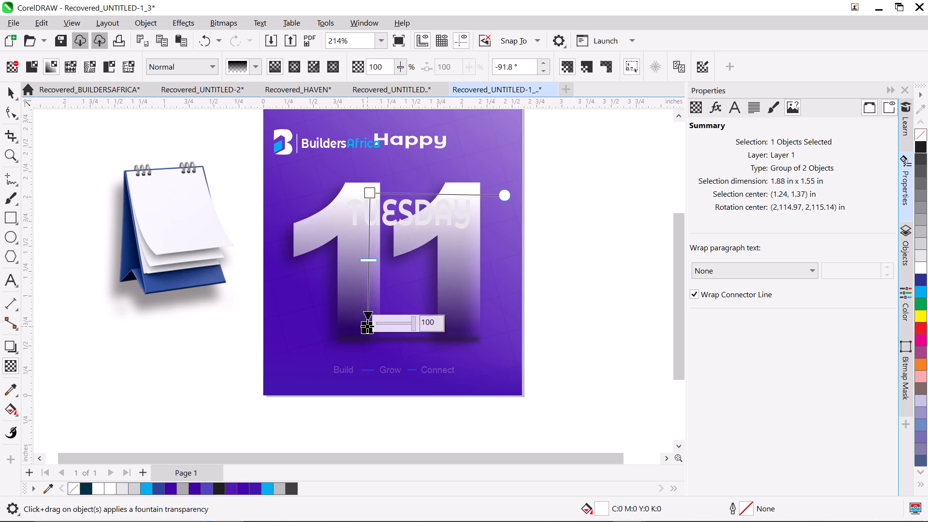
{"action": "left_click_drag", "start_coordinate": [367, 326], "coordinate": [367, 335]}
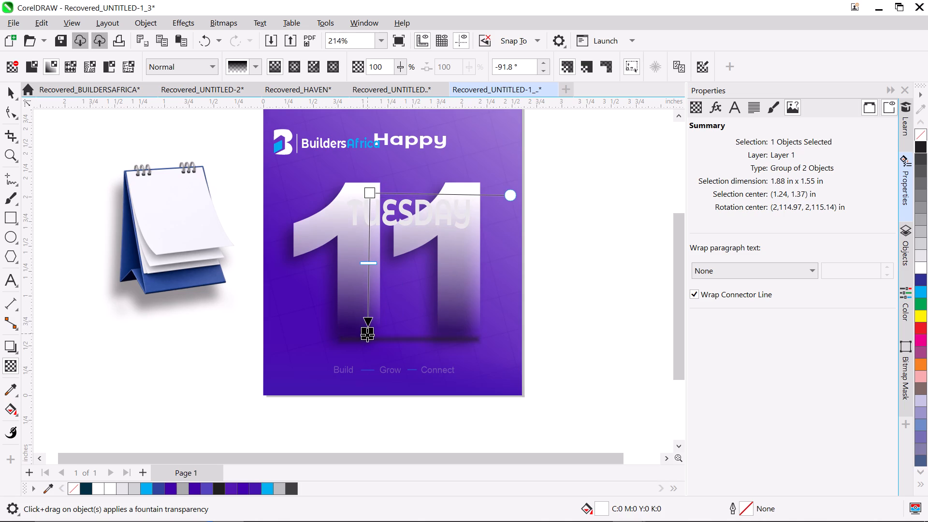
{"action": "left_click_drag", "start_coordinate": [367, 335], "coordinate": [367, 337]}
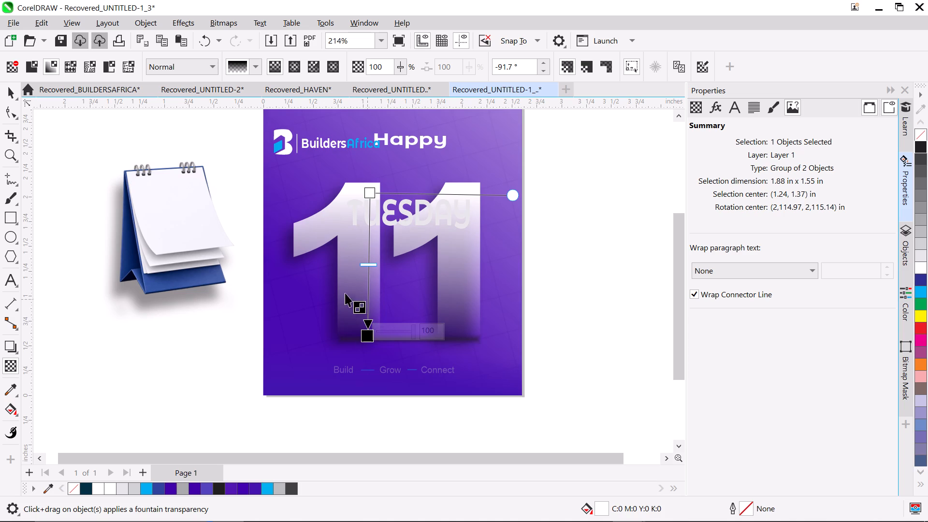
{"action": "left_click_drag", "start_coordinate": [369, 264], "coordinate": [366, 271]}
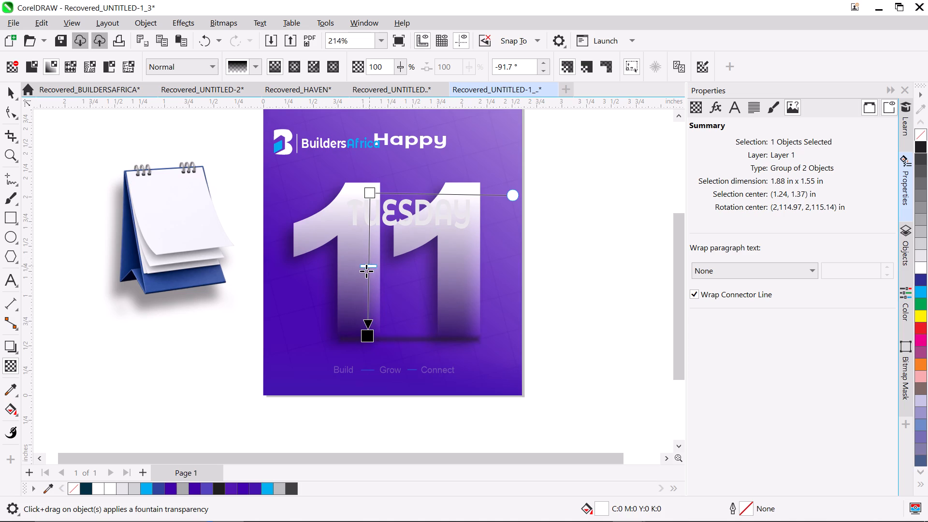
{"action": "left_click_drag", "start_coordinate": [366, 271], "coordinate": [366, 279]}
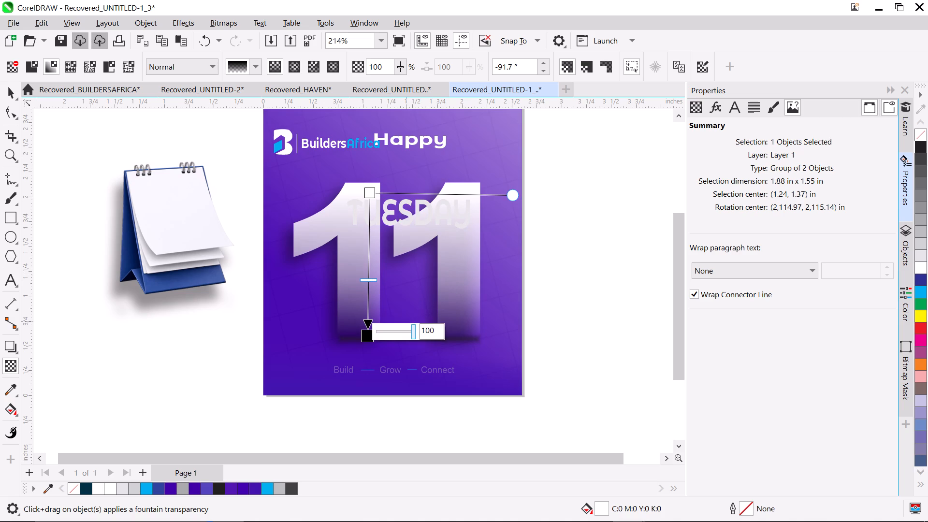
Try lower transparency values at the gradient's bottom end on the "11", settling on 97.
{"action": "left_click", "coordinate": [397, 332]}
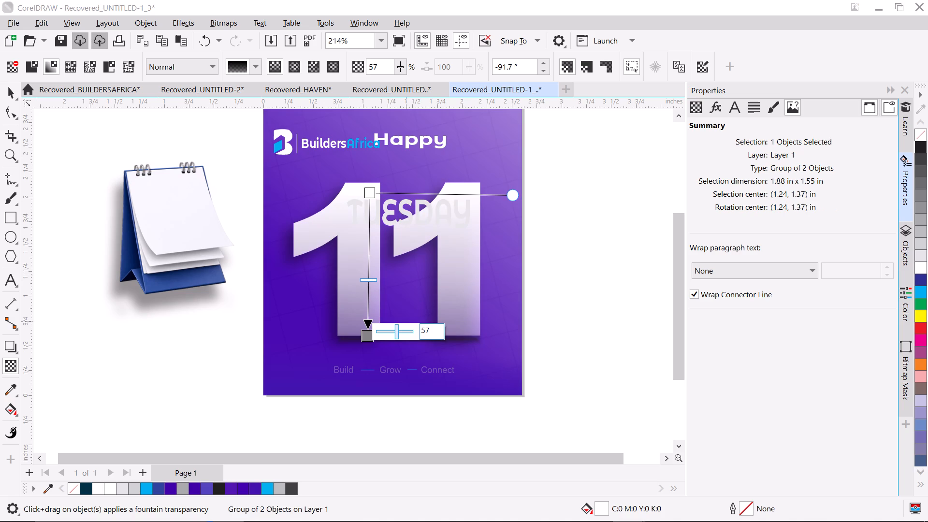
{"action": "left_click", "coordinate": [377, 330]}
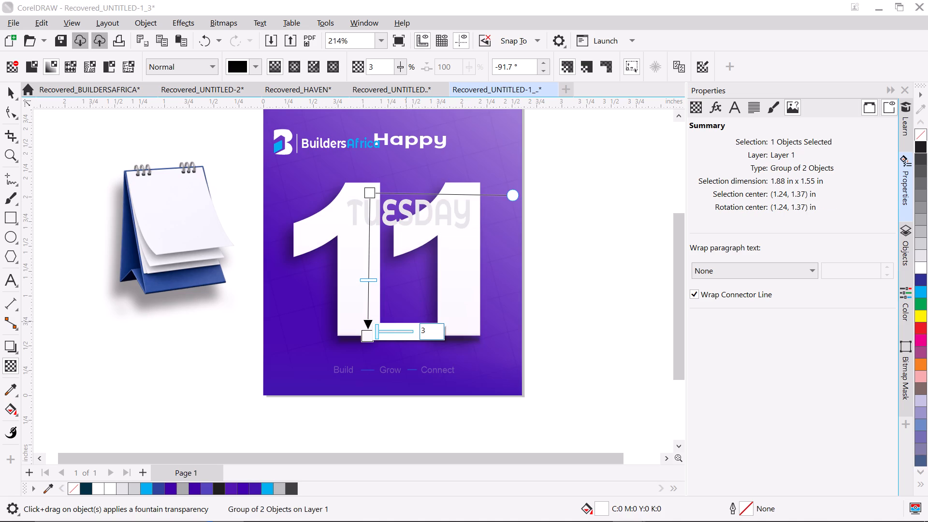
{"action": "left_click", "coordinate": [412, 331]}
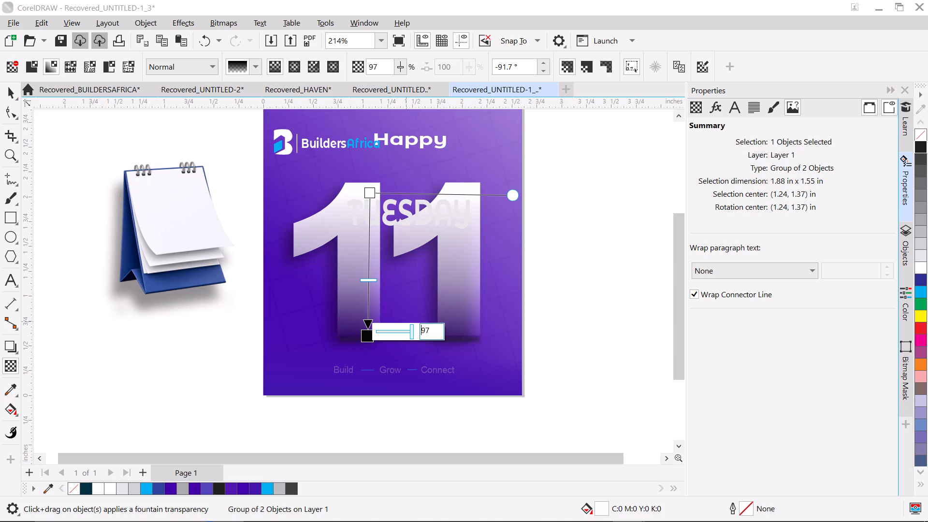
Extend the start of the "11" transparency gradient upward beyond the numerals, level with the "Happy" heading.
{"action": "left_click_drag", "start_coordinate": [370, 191], "coordinate": [370, 182]}
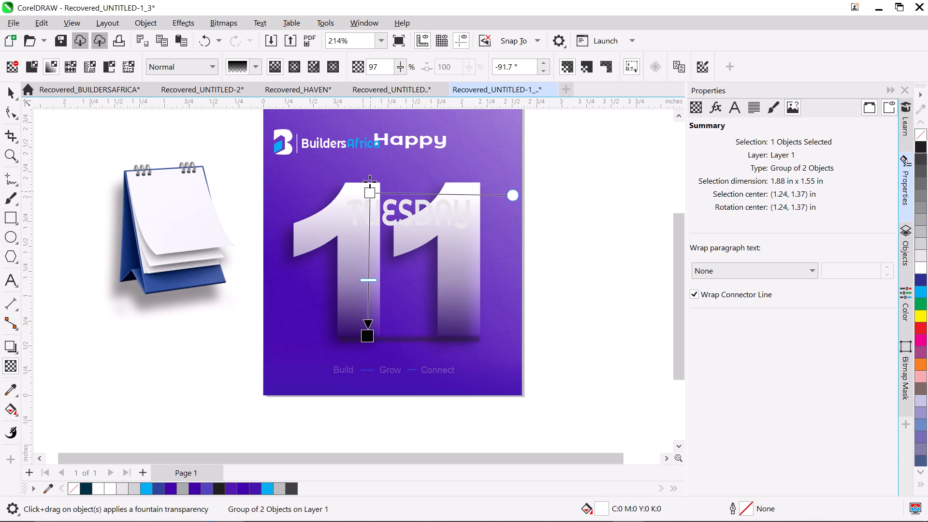
{"action": "left_click_drag", "start_coordinate": [370, 182], "coordinate": [367, 145]}
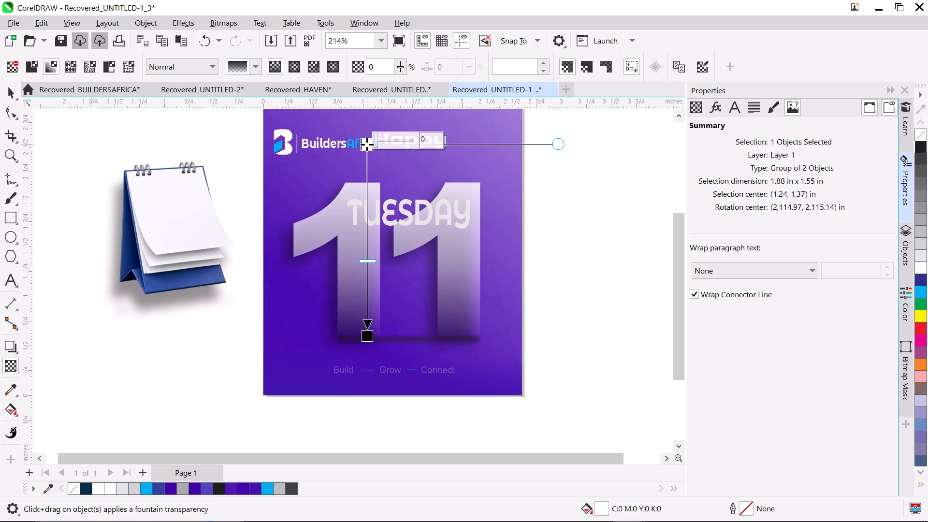
{"action": "left_click", "coordinate": [223, 117]}
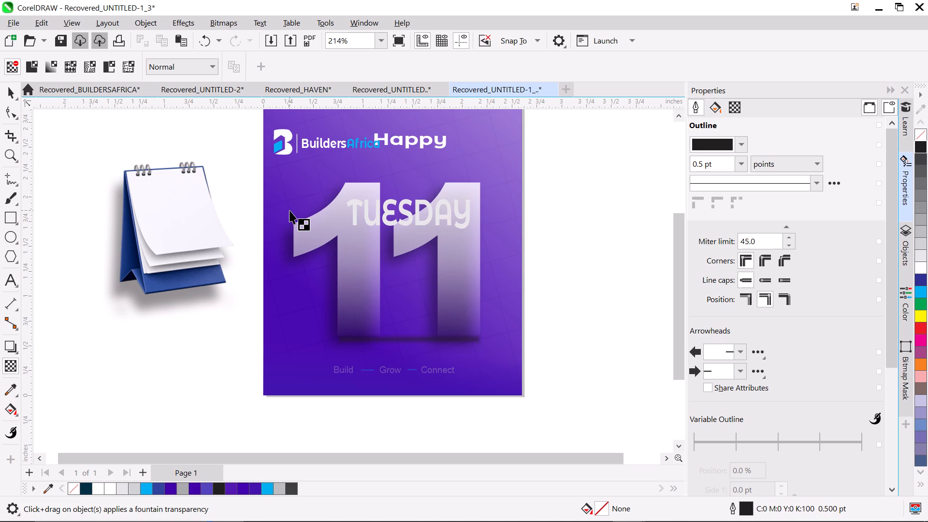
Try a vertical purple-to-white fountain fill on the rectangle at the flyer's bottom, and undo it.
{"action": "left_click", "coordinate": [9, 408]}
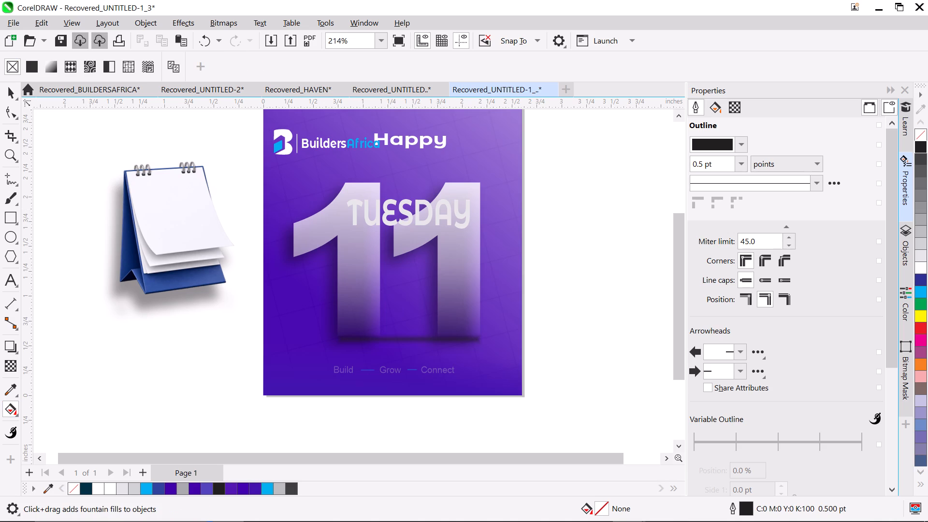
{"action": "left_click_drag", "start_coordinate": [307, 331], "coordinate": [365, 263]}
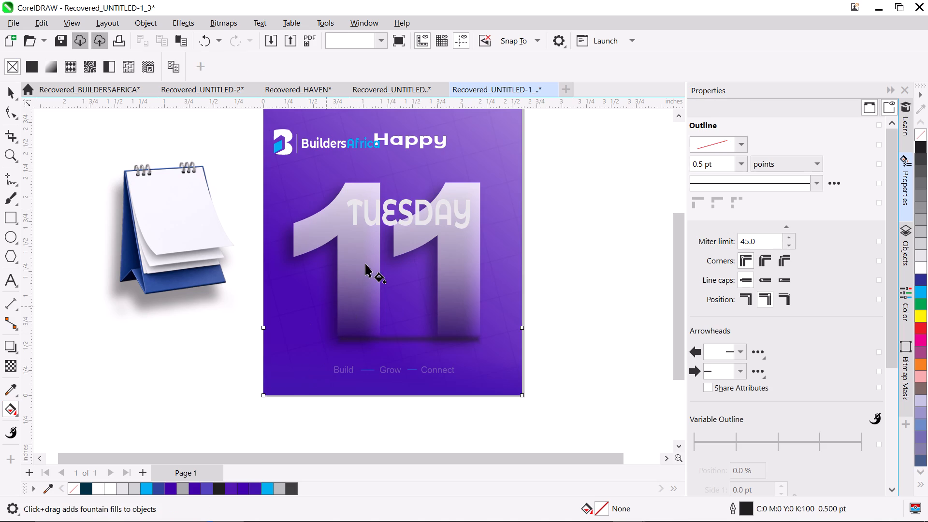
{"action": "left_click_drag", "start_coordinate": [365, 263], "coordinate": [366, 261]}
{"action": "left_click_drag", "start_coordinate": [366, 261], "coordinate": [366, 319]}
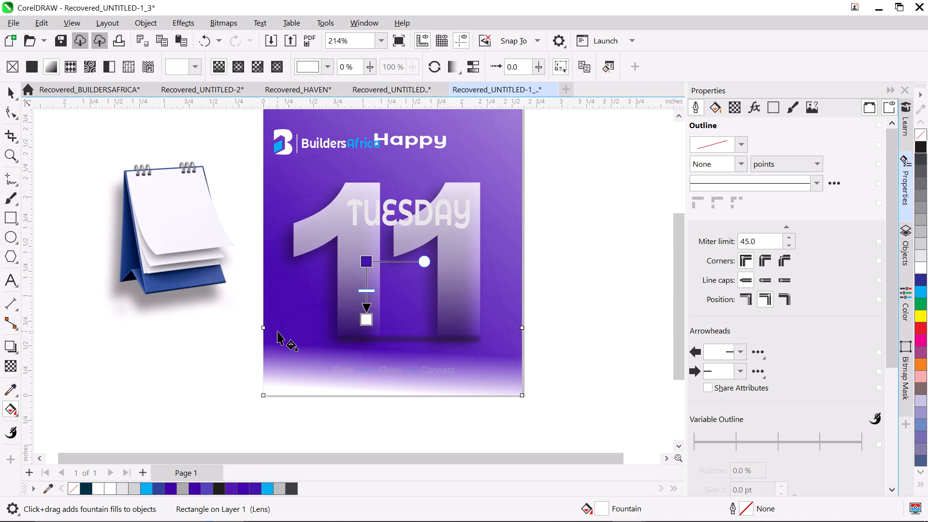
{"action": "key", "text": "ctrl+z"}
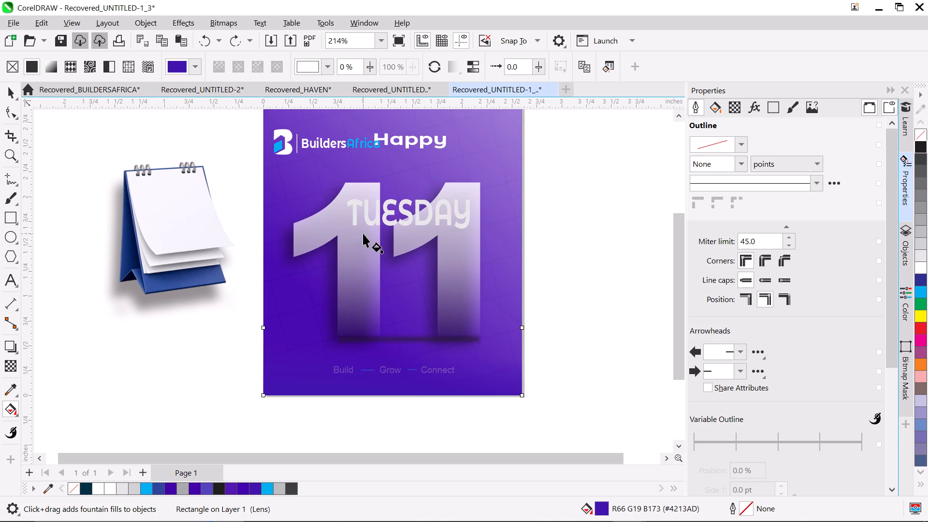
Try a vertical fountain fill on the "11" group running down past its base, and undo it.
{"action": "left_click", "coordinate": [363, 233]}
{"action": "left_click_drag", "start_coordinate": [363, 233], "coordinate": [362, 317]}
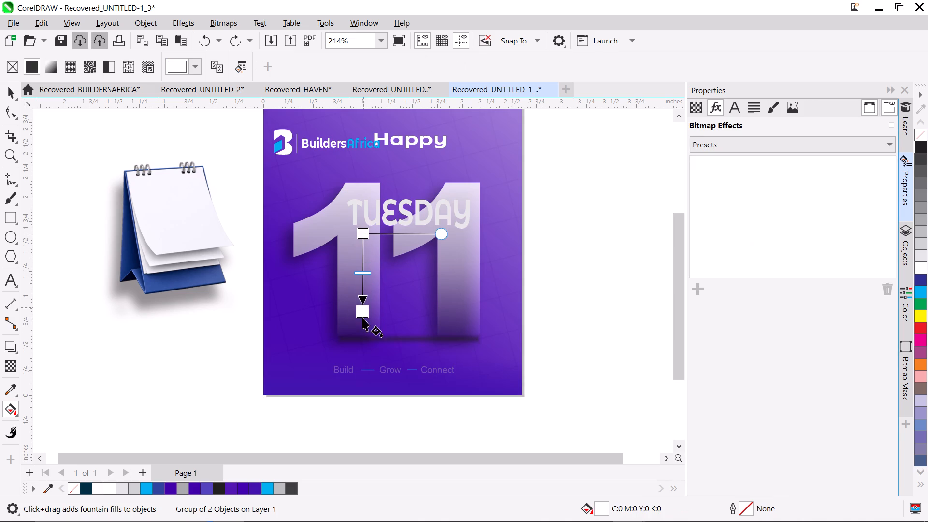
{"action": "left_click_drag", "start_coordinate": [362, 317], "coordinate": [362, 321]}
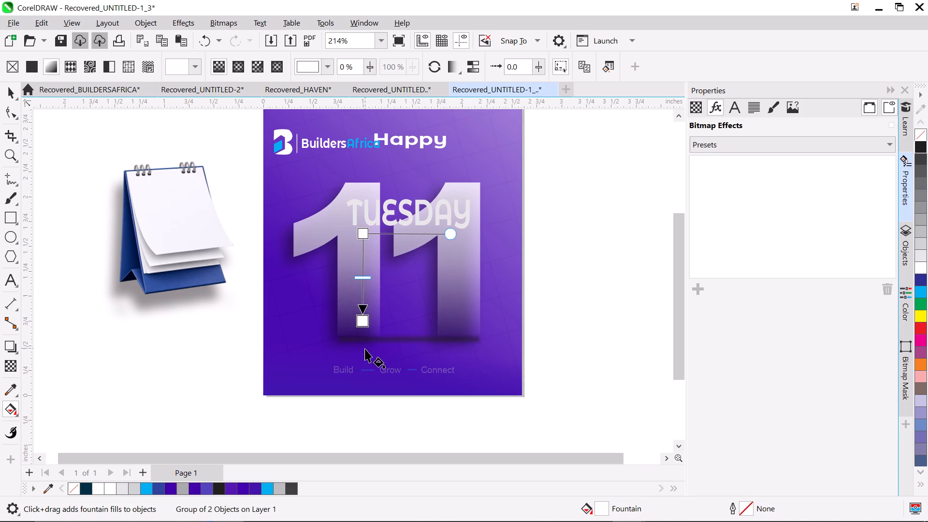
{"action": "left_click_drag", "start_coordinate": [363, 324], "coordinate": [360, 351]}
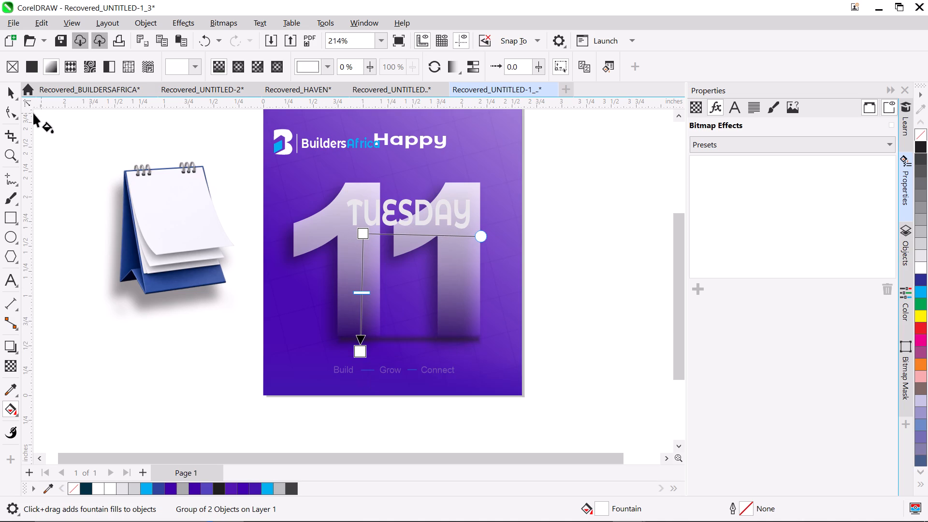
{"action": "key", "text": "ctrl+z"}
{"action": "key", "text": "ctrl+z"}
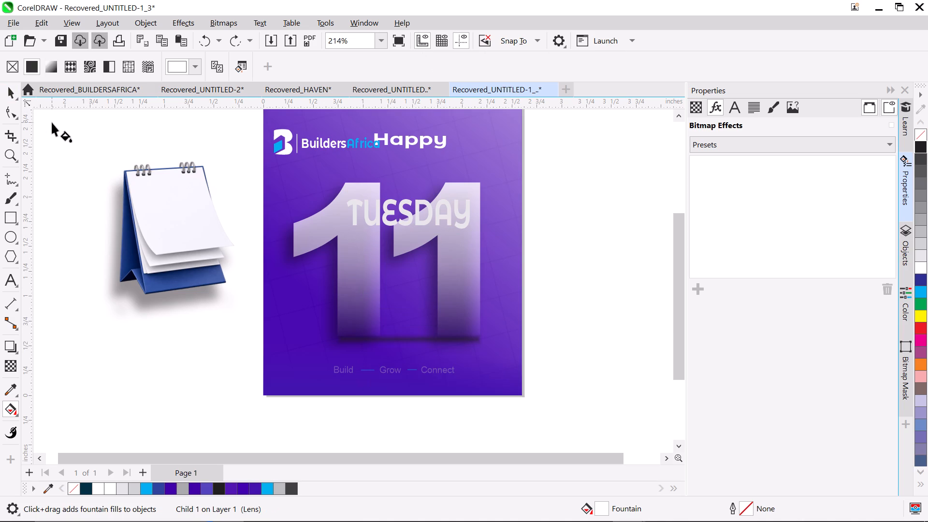
Move the desk calendar back onto the flyer in front of the "11", to about X 1.32 in, Y 1.11 in.
{"action": "left_click", "coordinate": [14, 94]}
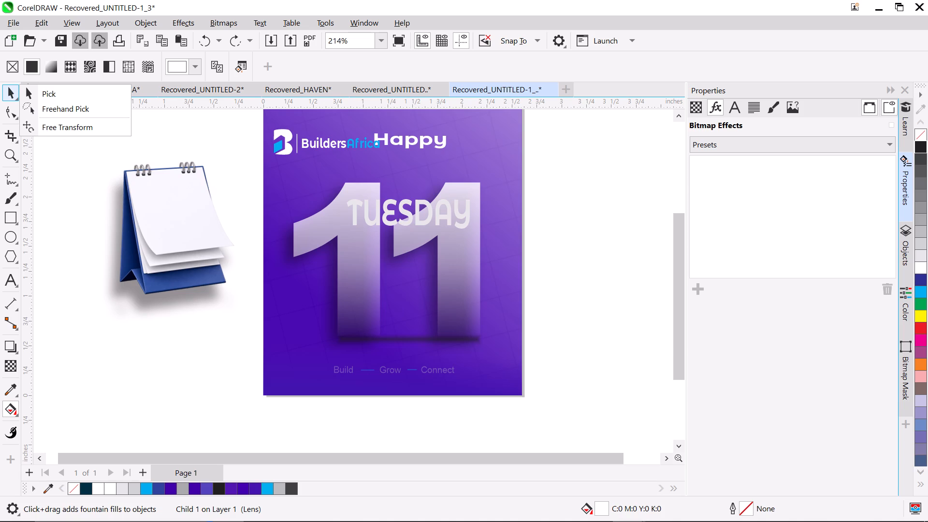
{"action": "left_click", "coordinate": [46, 96]}
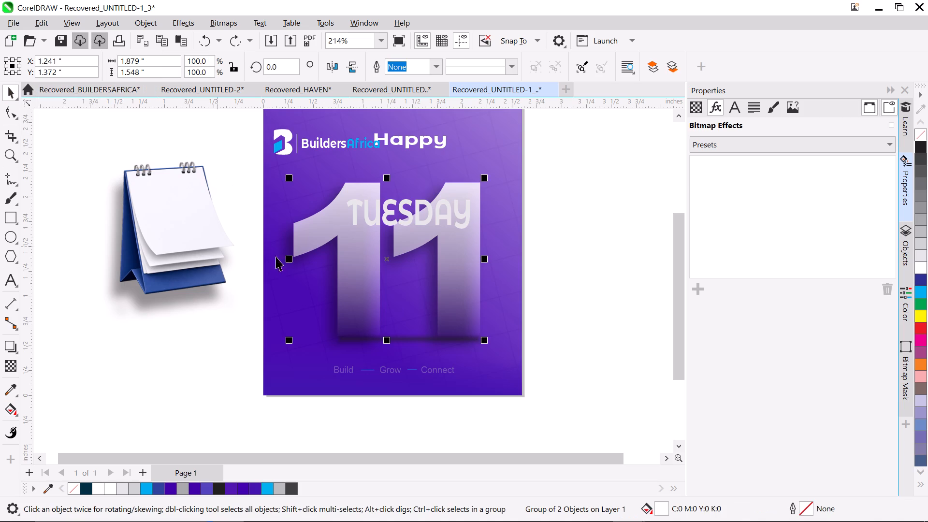
{"action": "left_click_drag", "start_coordinate": [200, 221], "coordinate": [376, 288]}
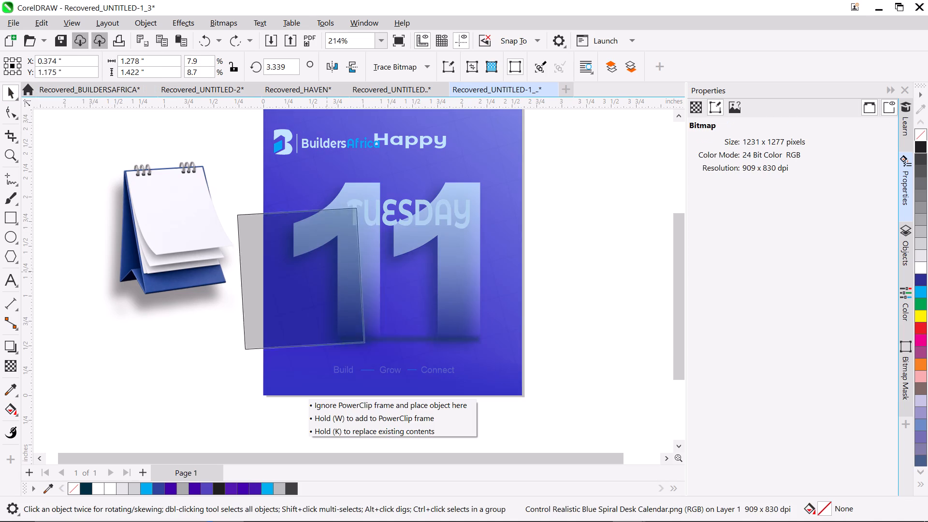
{"action": "left_click_drag", "start_coordinate": [376, 288], "coordinate": [421, 278]}
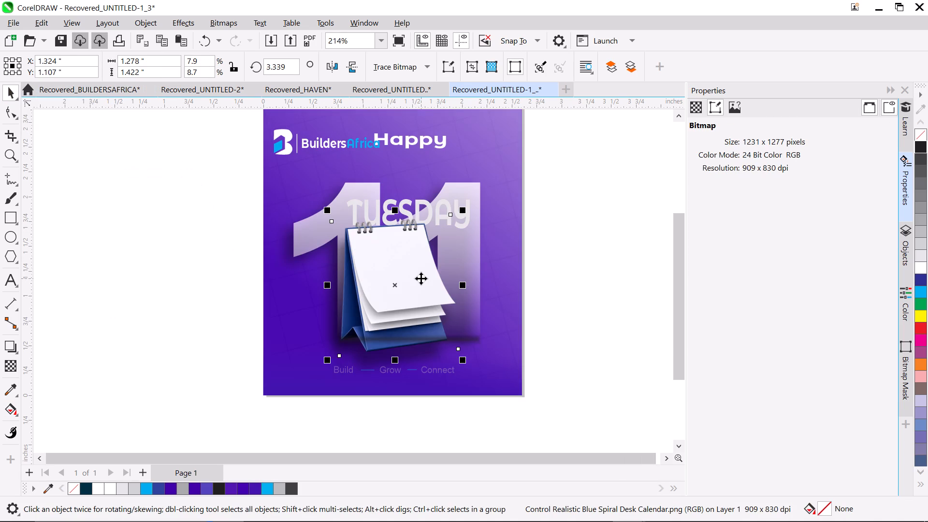
Shift the desk calendar toward the second "1" and shrink it to about 1.2 × 1.34 in.
{"action": "left_click_drag", "start_coordinate": [406, 285], "coordinate": [426, 285]}
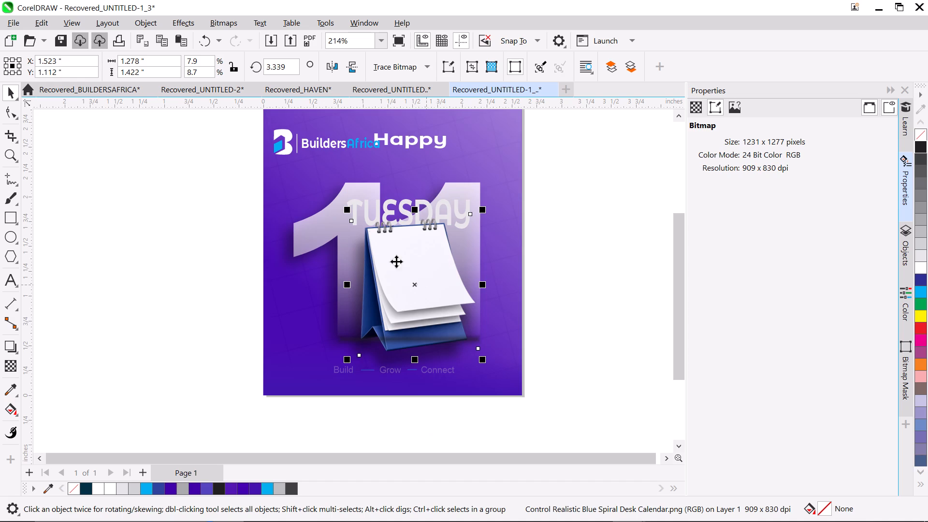
{"action": "left_click_drag", "start_coordinate": [349, 212], "coordinate": [357, 220]}
Reorder the dark feathered shadow strip at the base of the "11" behind the desk calendar.
{"action": "left_click", "coordinate": [350, 335]}
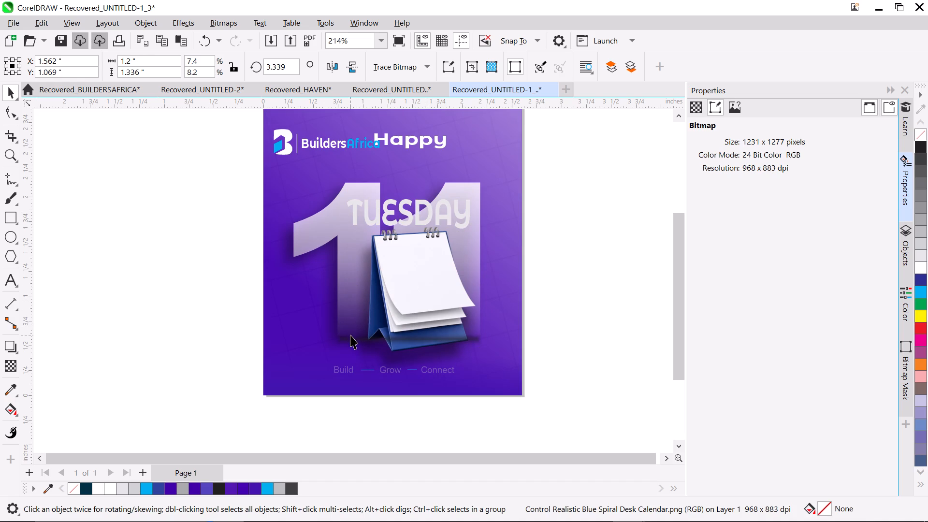
{"action": "right_click", "coordinate": [350, 335]}
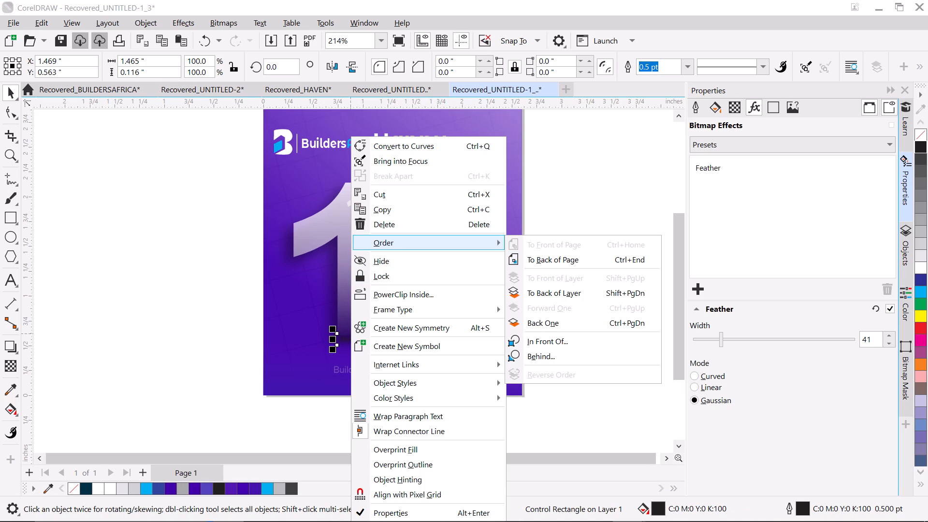
{"action": "left_click", "coordinate": [541, 361]}
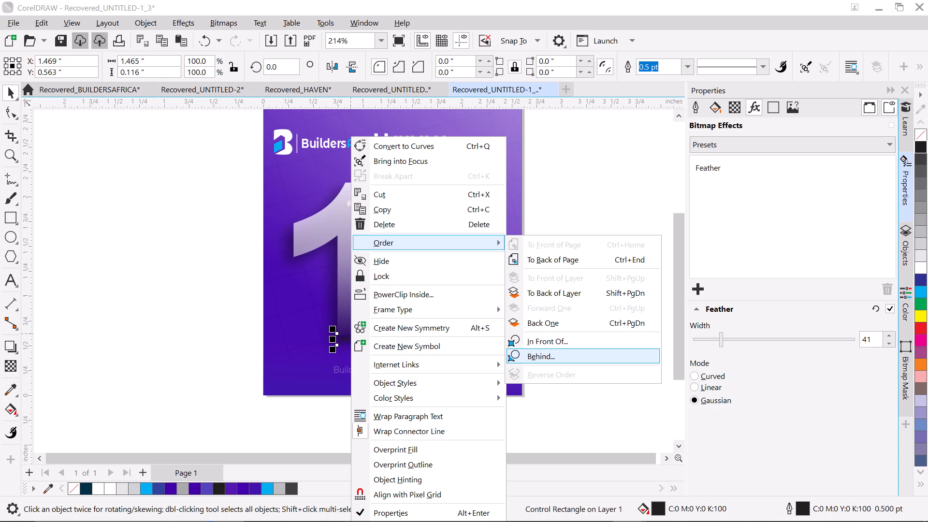
{"action": "left_click", "coordinate": [406, 276]}
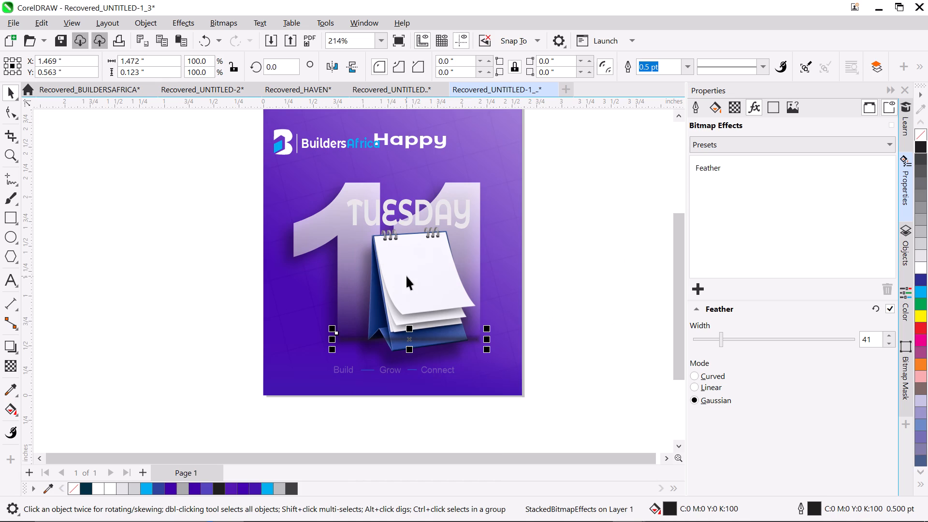
{"action": "right_click", "coordinate": [341, 336]}
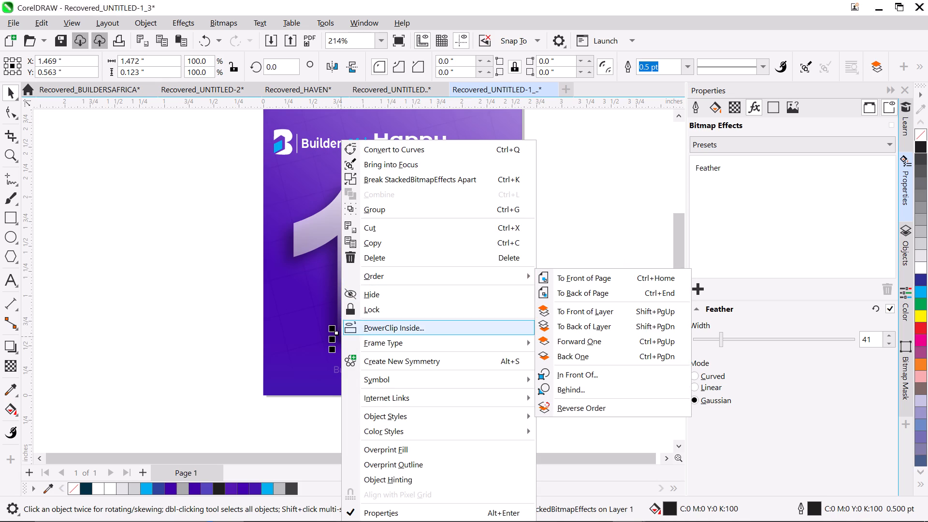
{"action": "left_click", "coordinate": [563, 386]}
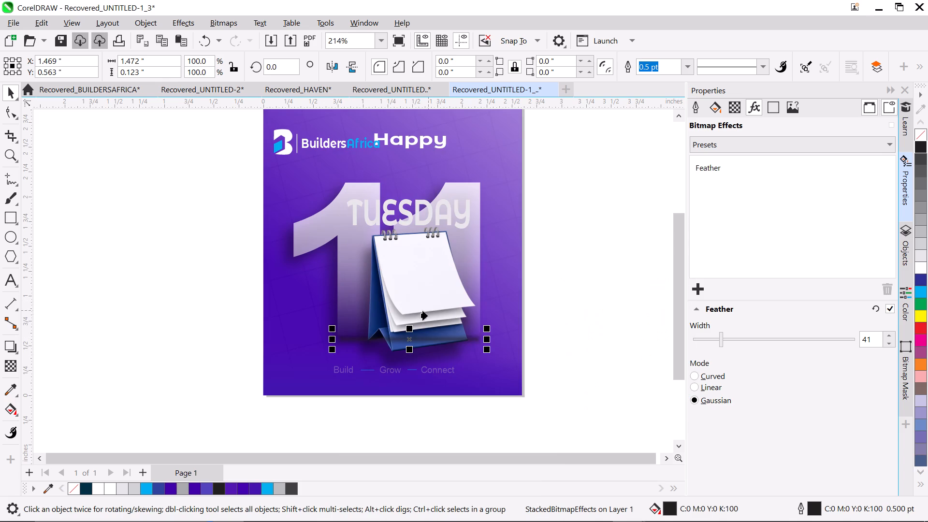
{"action": "left_click", "coordinate": [438, 331]}
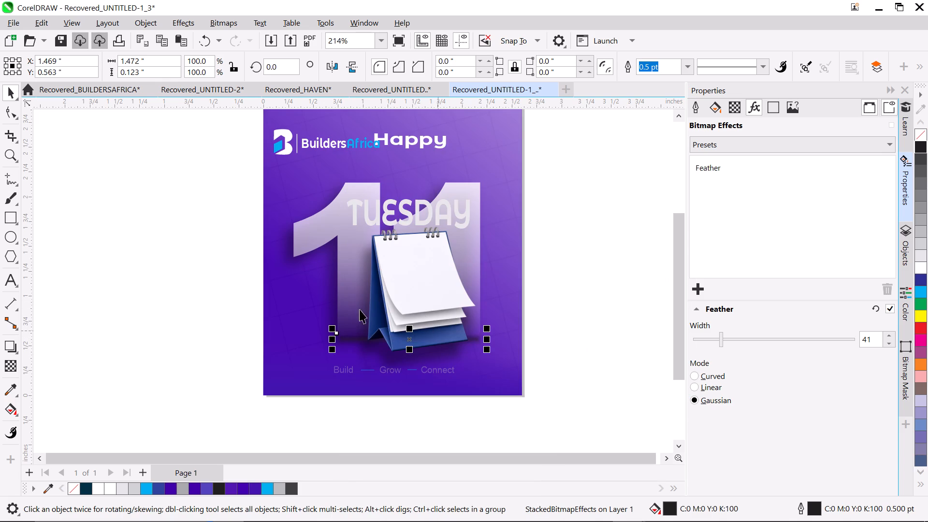
Widen the feathered shadow strip leftward to about 1.49 in and raise it to about Y 0.58 in, against the base of the "11".
{"action": "left_click", "coordinate": [116, 183]}
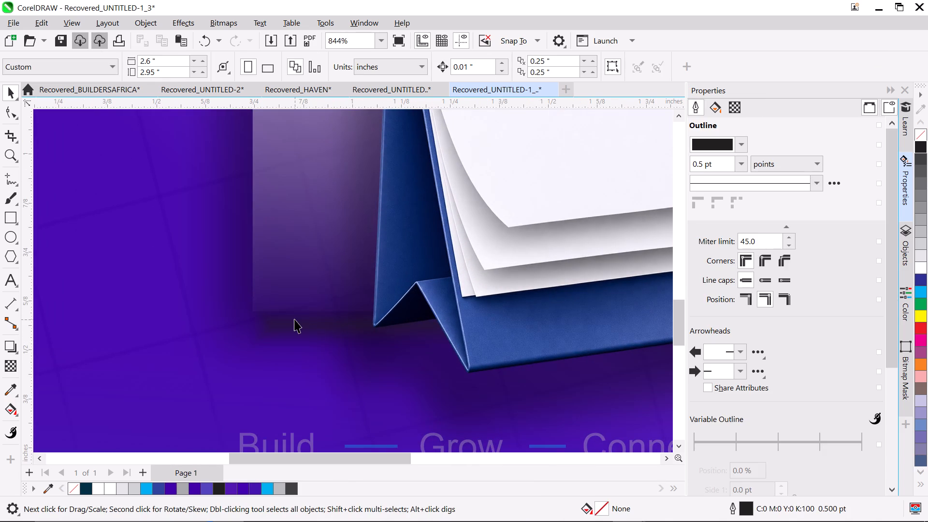
{"action": "left_click", "coordinate": [294, 319]}
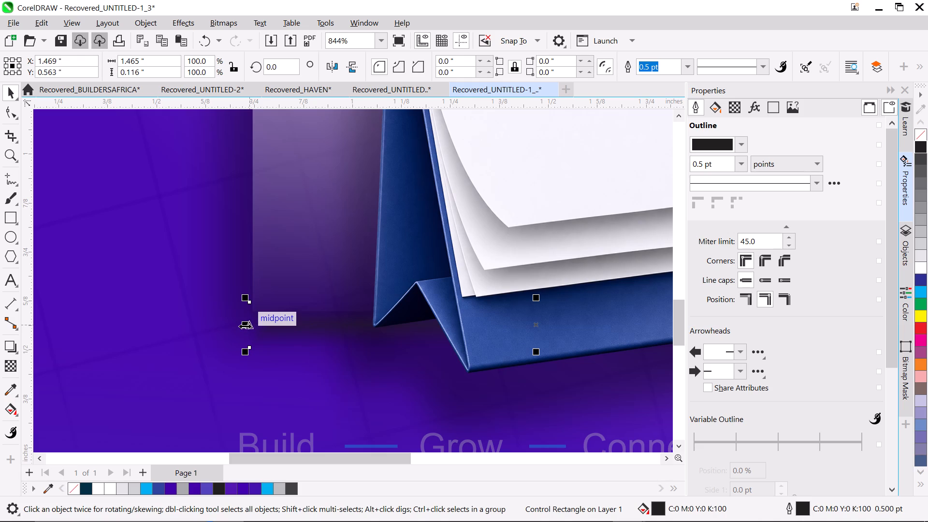
{"action": "left_click_drag", "start_coordinate": [245, 326], "coordinate": [234, 325]}
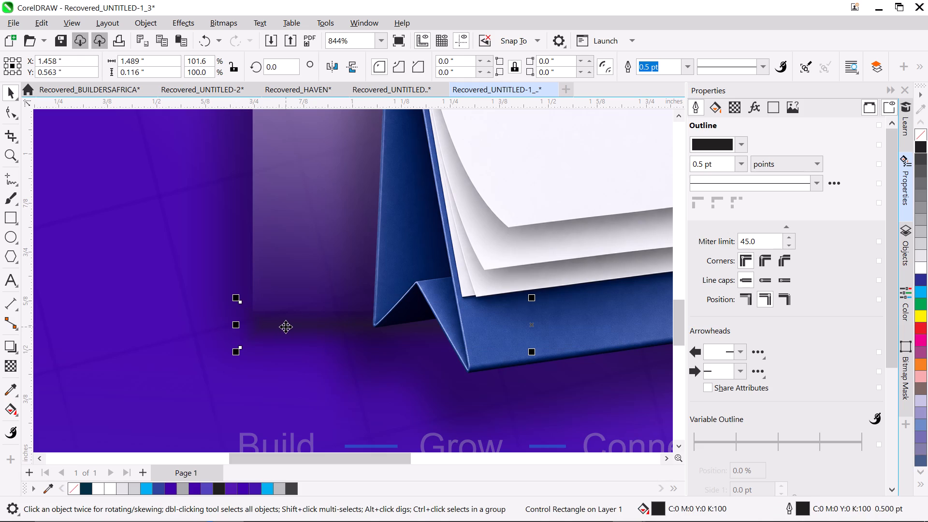
{"action": "left_click_drag", "start_coordinate": [286, 327], "coordinate": [286, 319]}
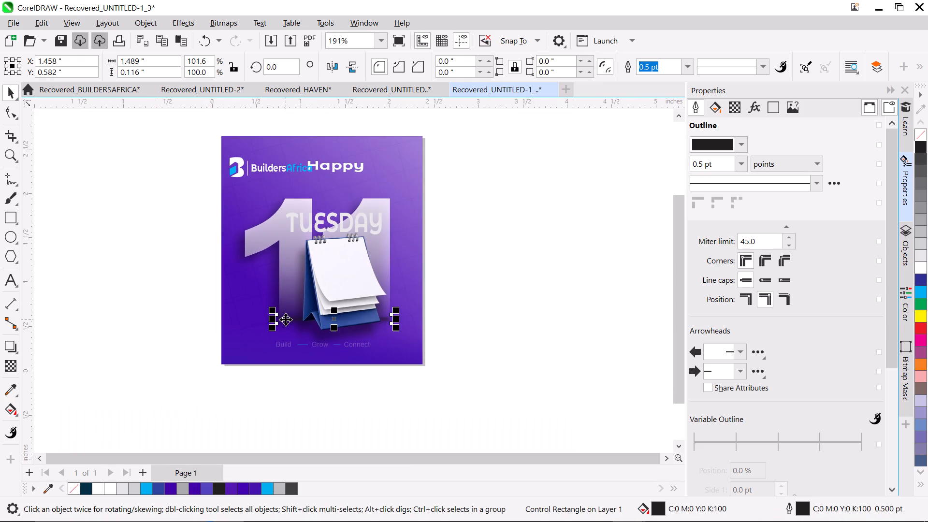
{"action": "left_click", "coordinate": [472, 367]}
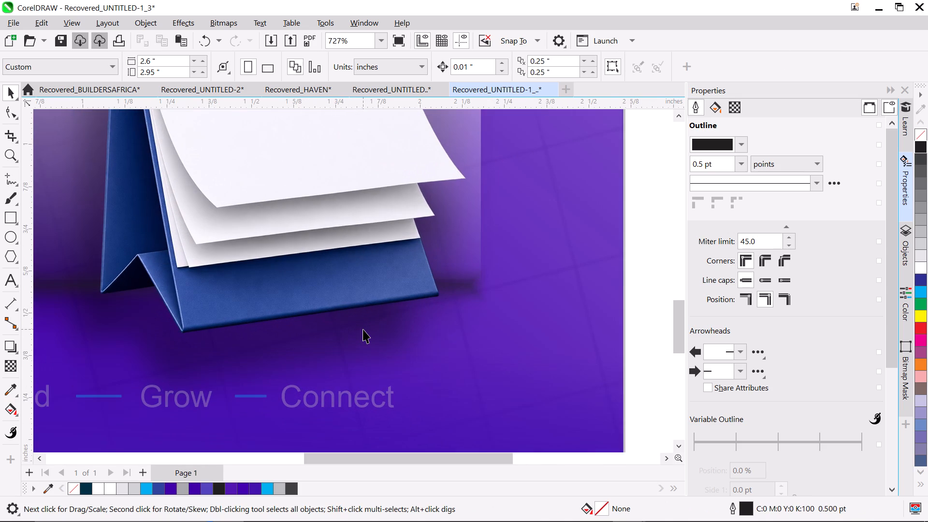
Nudge the desk calendar up and slightly left to about X 1.54 in, Y 1.11 in.
{"action": "left_click_drag", "start_coordinate": [299, 289], "coordinate": [296, 282]}
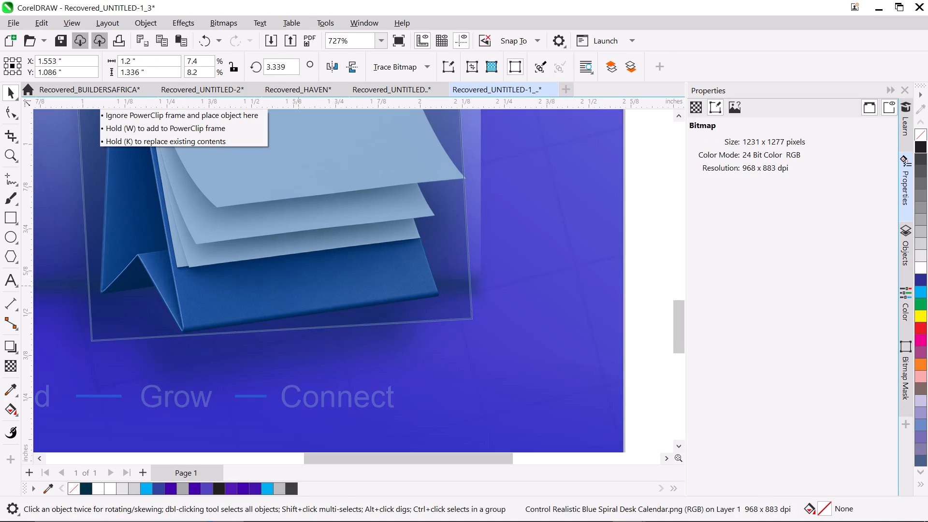
{"action": "left_click_drag", "start_coordinate": [296, 282], "coordinate": [296, 281]}
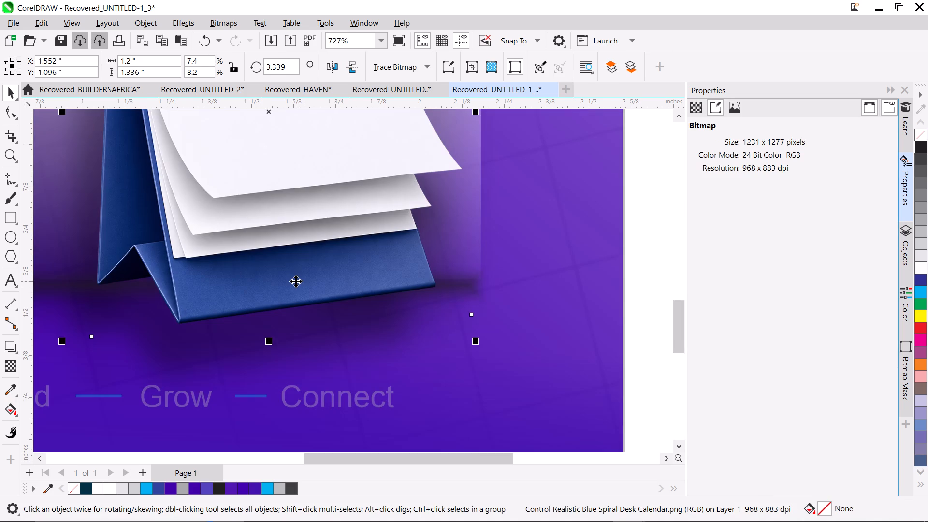
{"action": "left_click_drag", "start_coordinate": [296, 281], "coordinate": [293, 276]}
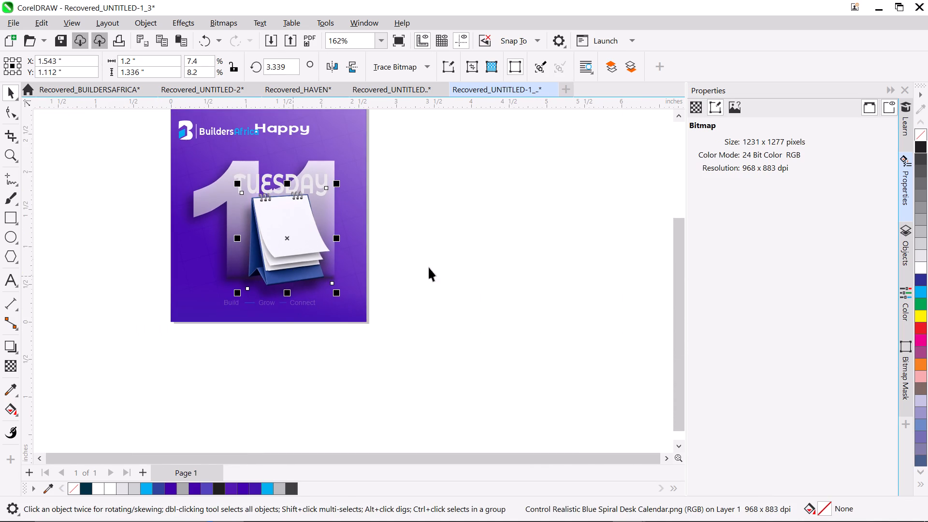
{"action": "left_click", "coordinate": [474, 297]}
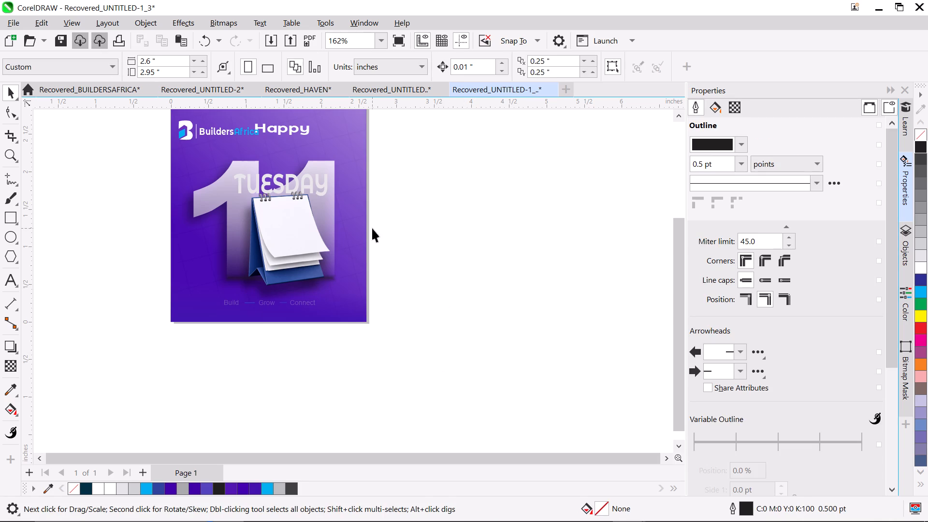
Delete the "Happy" heading text beside the BuildersAfrica logo.
{"action": "left_click", "coordinate": [290, 131]}
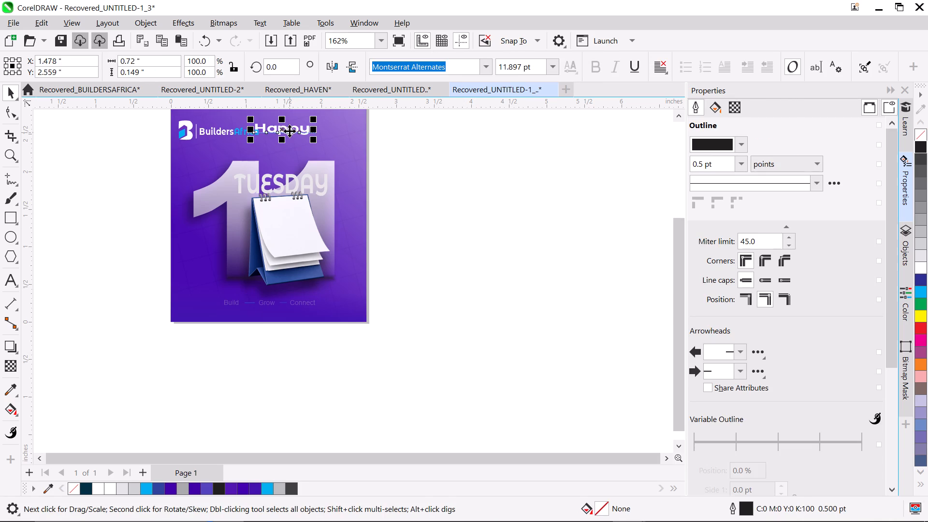
{"action": "right_click", "coordinate": [290, 131]}
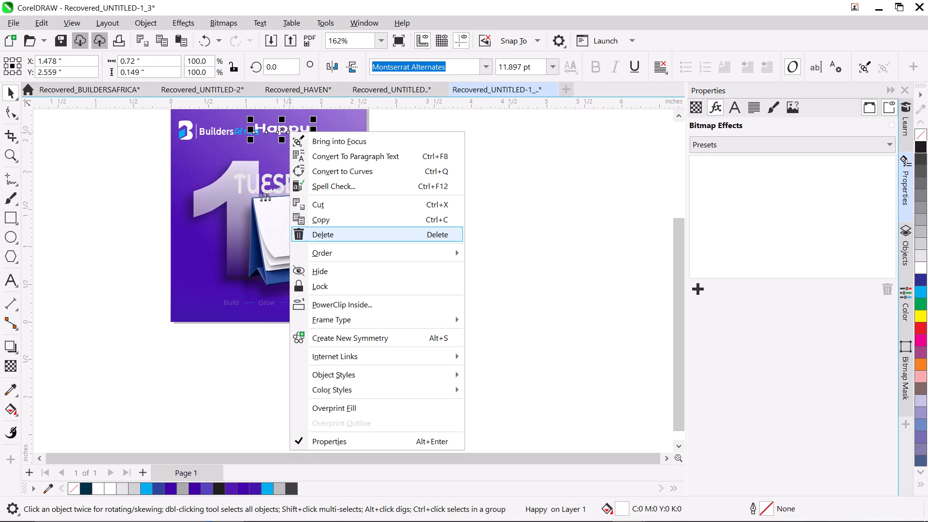
{"action": "left_click", "coordinate": [342, 236]}
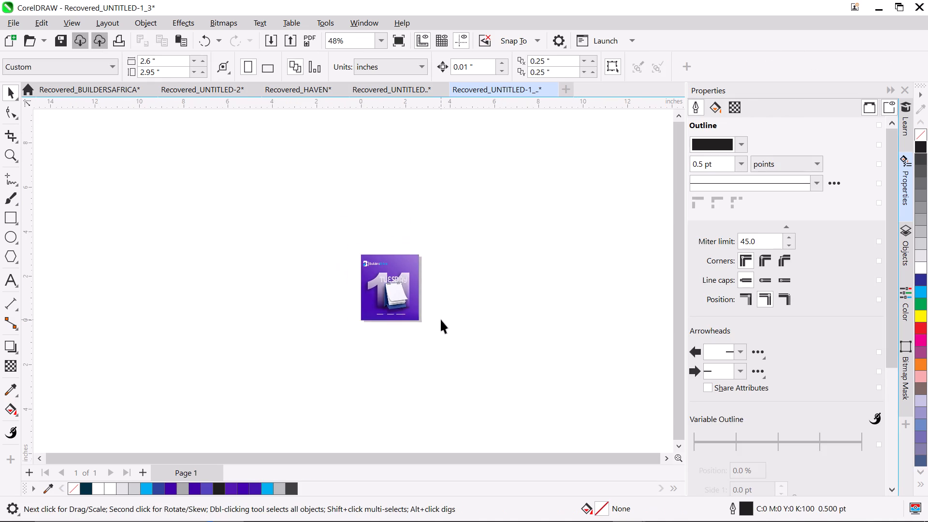
Stretch the purple rectangle at the flyer's bottom up to the flyer's top edge, making it about 2.96 in high.
{"action": "left_click", "coordinate": [364, 318]}
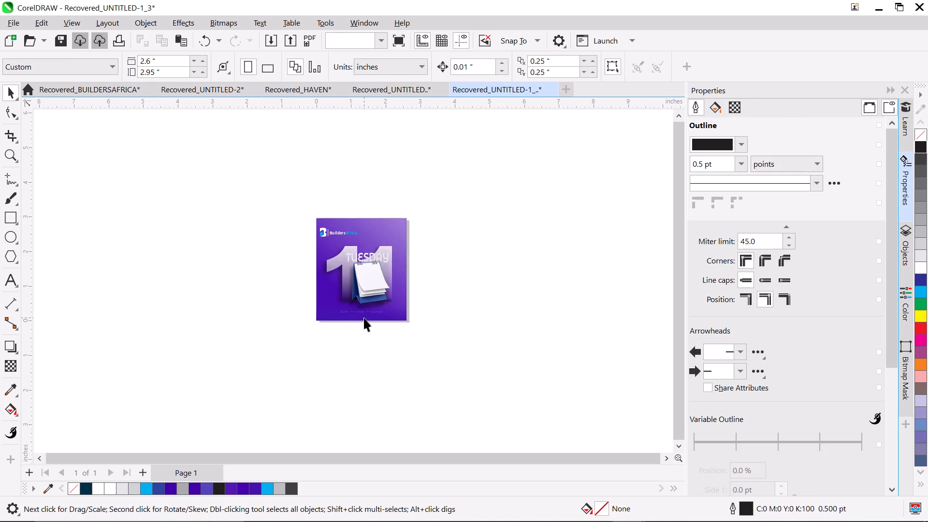
{"action": "left_click", "coordinate": [326, 318]}
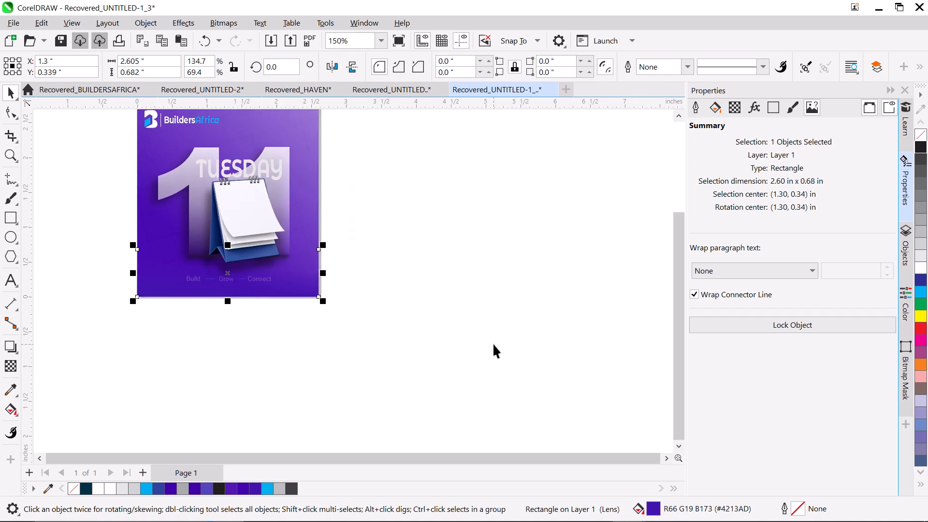
{"action": "left_click_drag", "start_coordinate": [343, 282], "coordinate": [346, 186]}
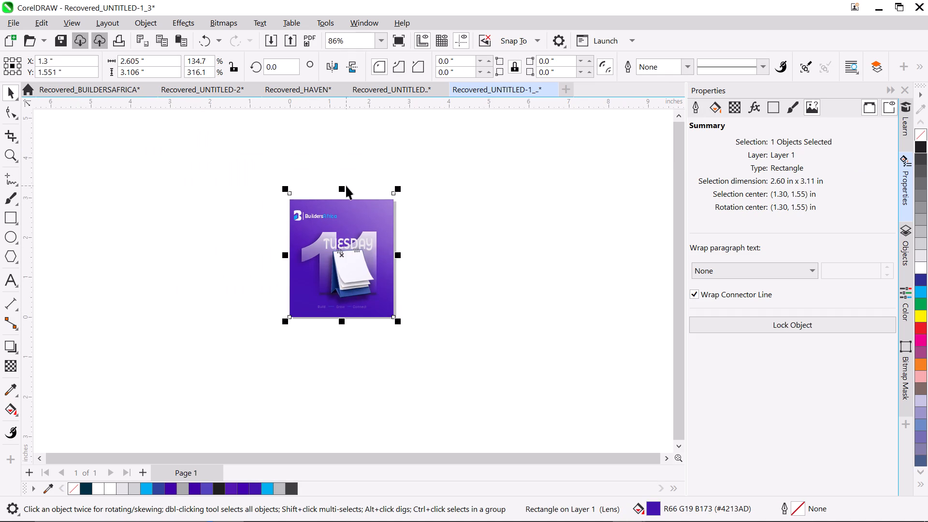
{"action": "left_click_drag", "start_coordinate": [341, 191], "coordinate": [341, 196]}
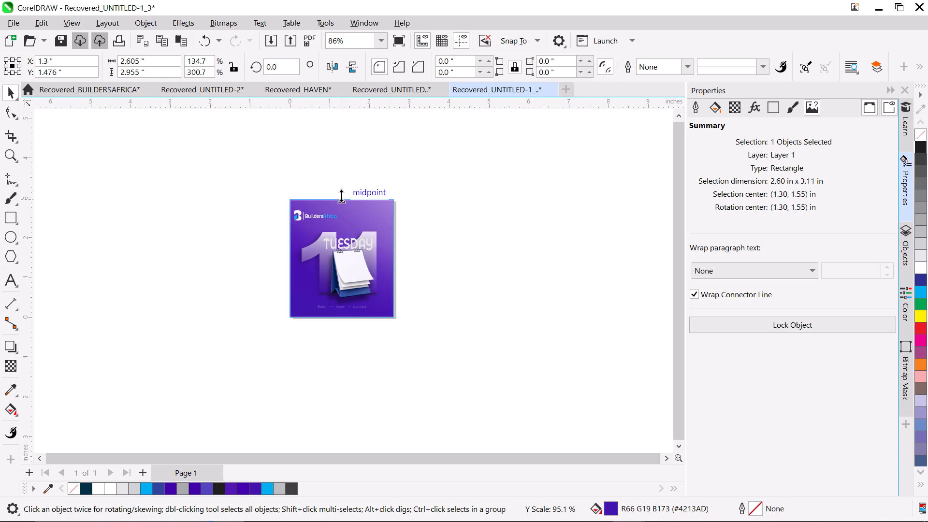
{"action": "left_click_drag", "start_coordinate": [341, 196], "coordinate": [341, 197]}
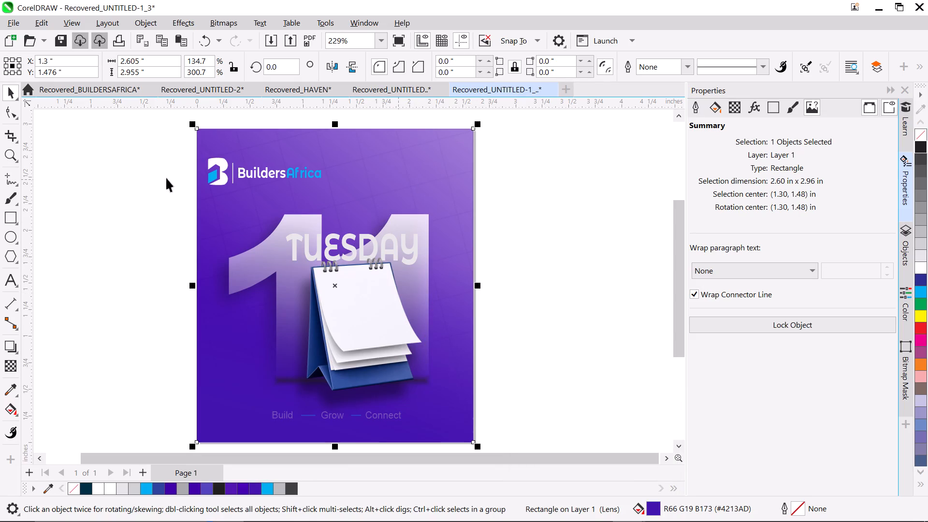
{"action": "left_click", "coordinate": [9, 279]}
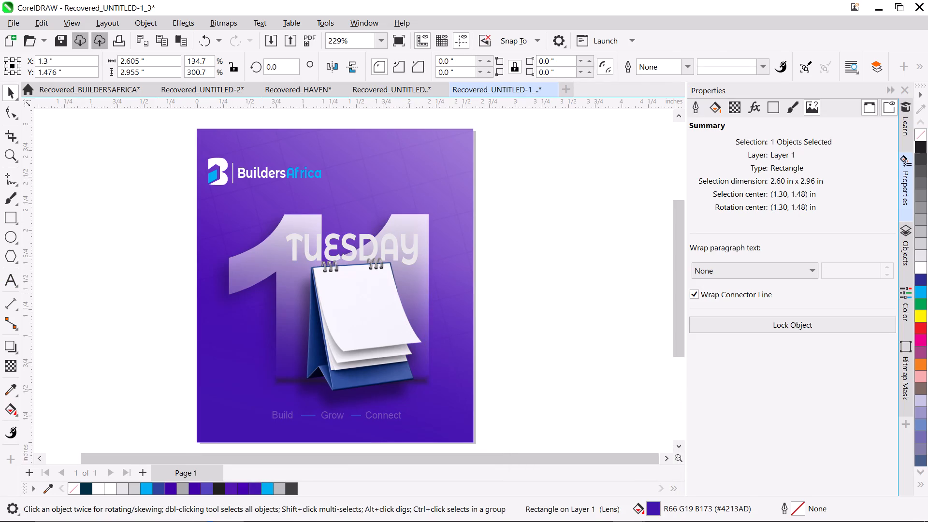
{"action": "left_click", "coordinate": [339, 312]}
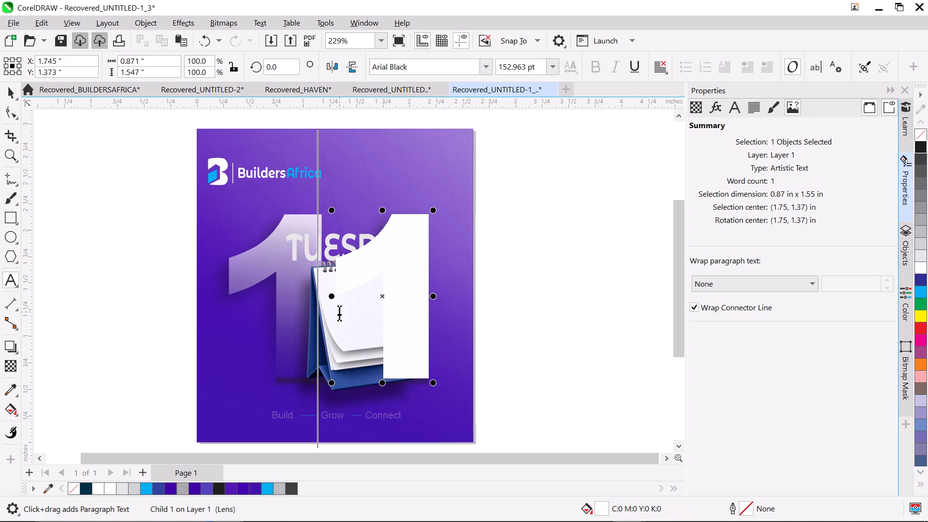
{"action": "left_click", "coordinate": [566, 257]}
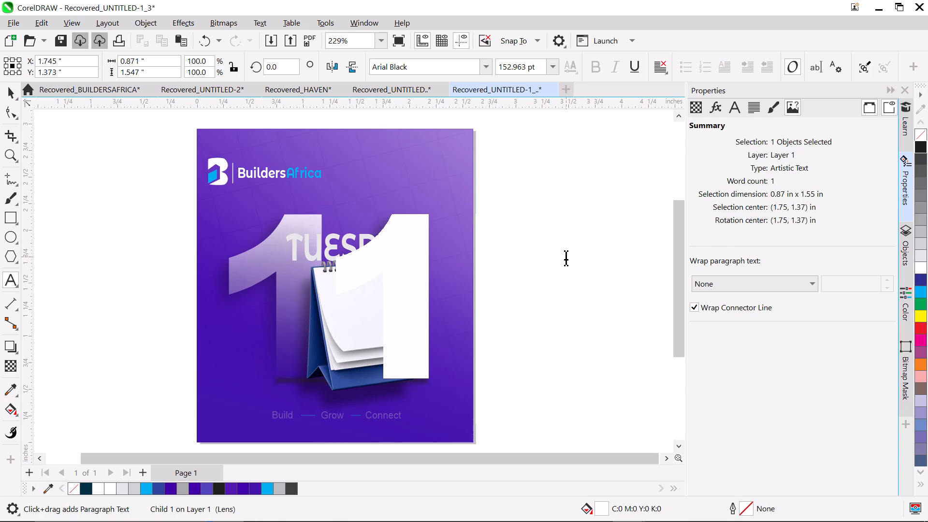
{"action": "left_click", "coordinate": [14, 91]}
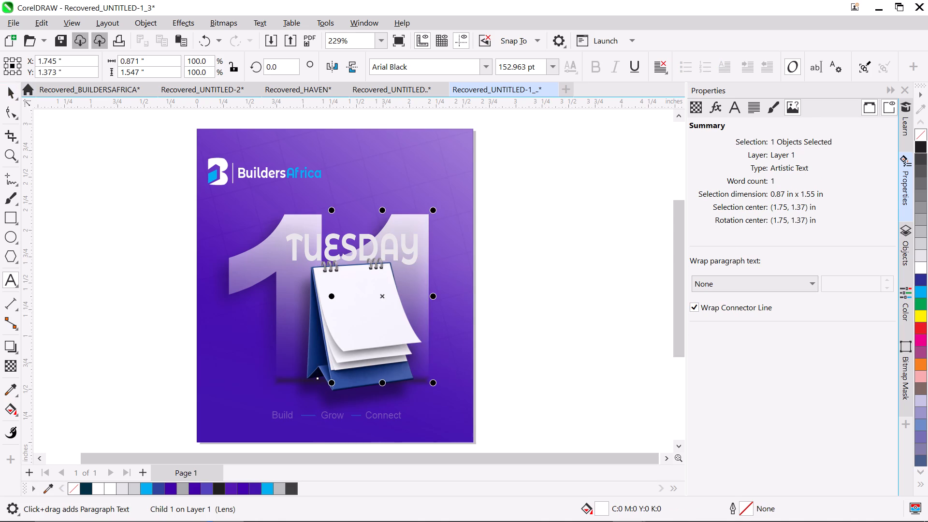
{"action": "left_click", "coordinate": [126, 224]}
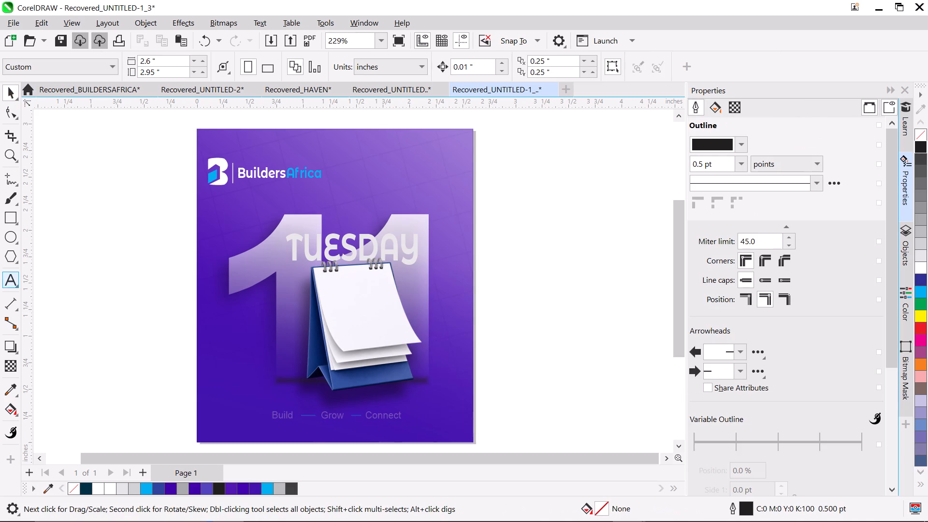
Add the artistic text "03" on the empty area left of the flyer.
{"action": "left_click", "coordinate": [7, 281]}
{"action": "left_click", "coordinate": [102, 295]}
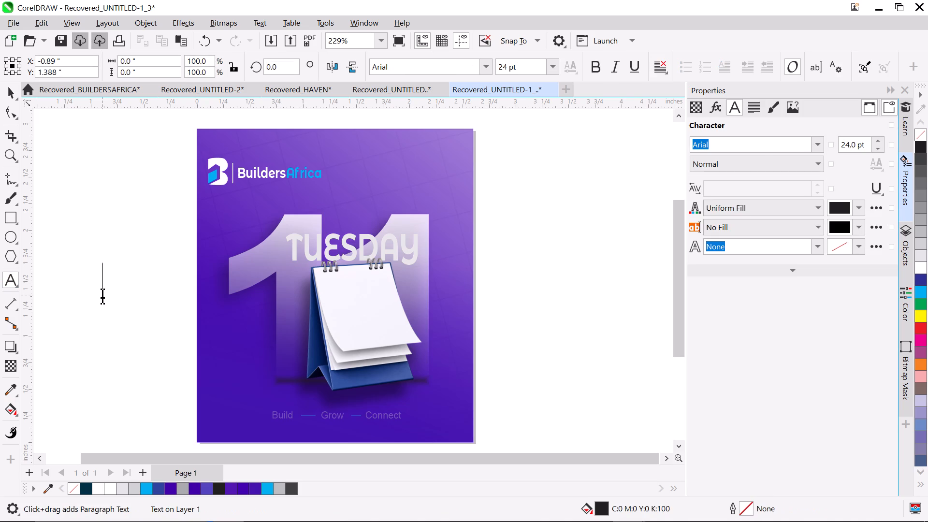
{"action": "type", "text": "03"}
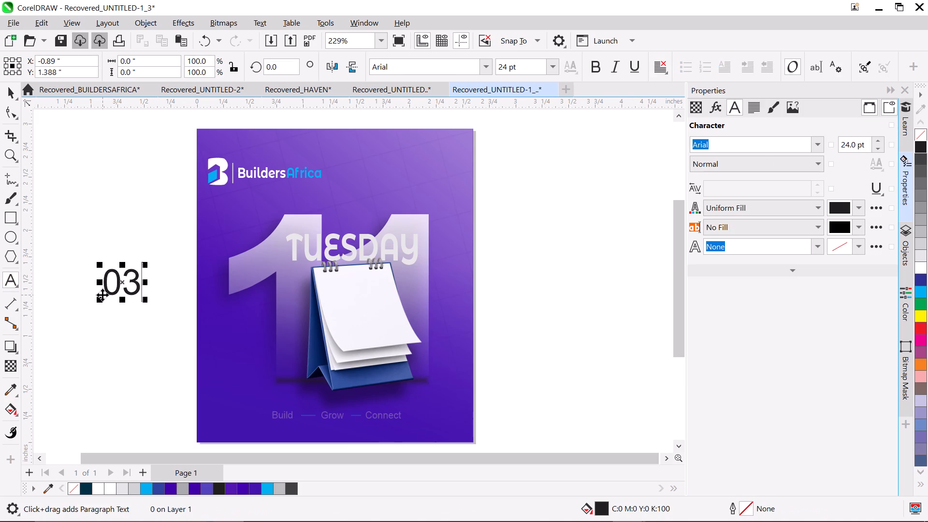
{"action": "left_click", "coordinate": [14, 88]}
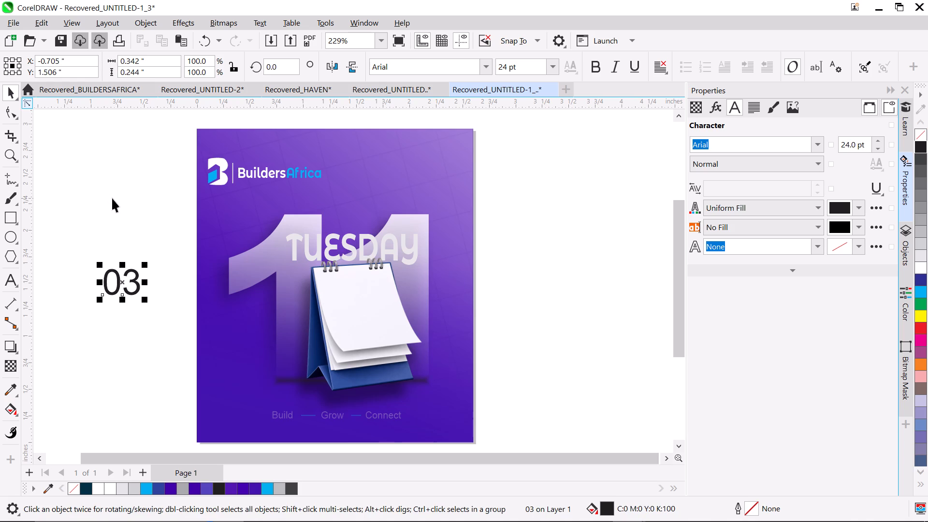
{"action": "left_click", "coordinate": [165, 236]}
Change the "03" text's font to Montserrat Alternates Bold.
{"action": "left_click", "coordinate": [135, 274]}
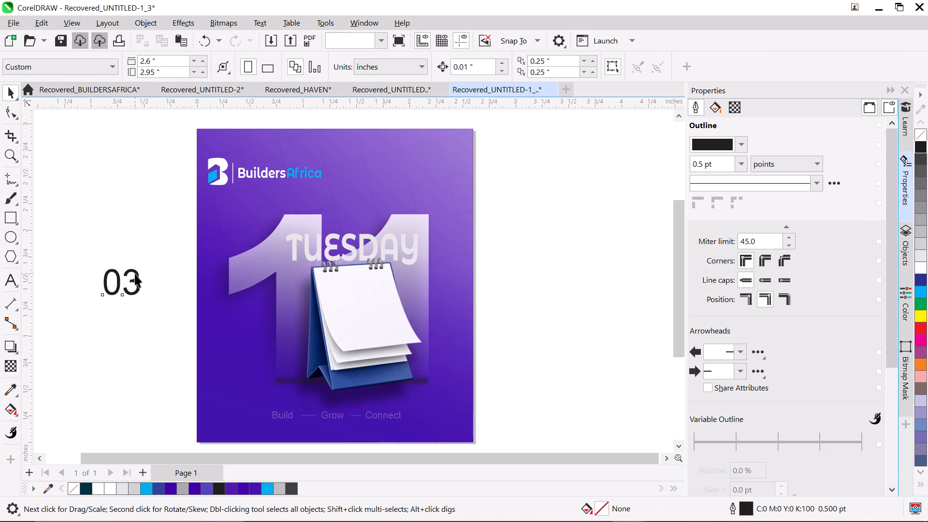
{"action": "left_click", "coordinate": [488, 68]}
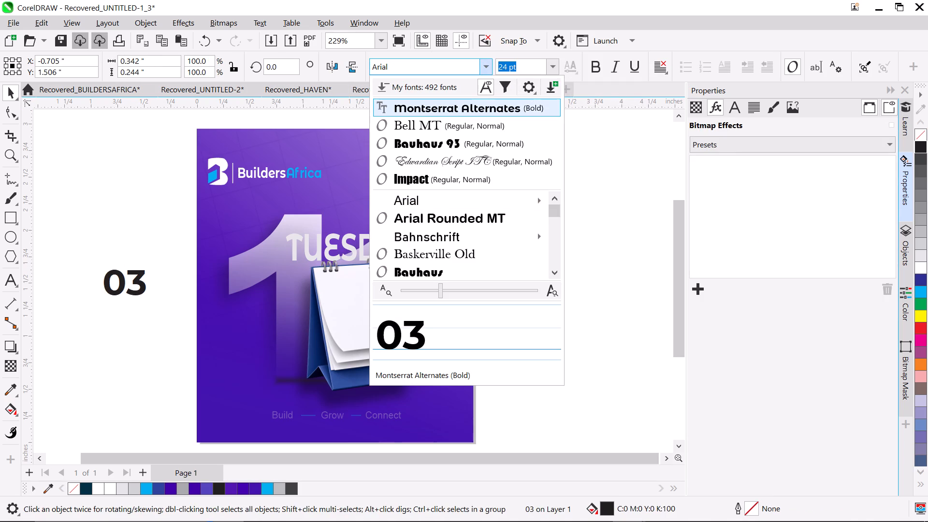
{"action": "left_click", "coordinate": [455, 103]}
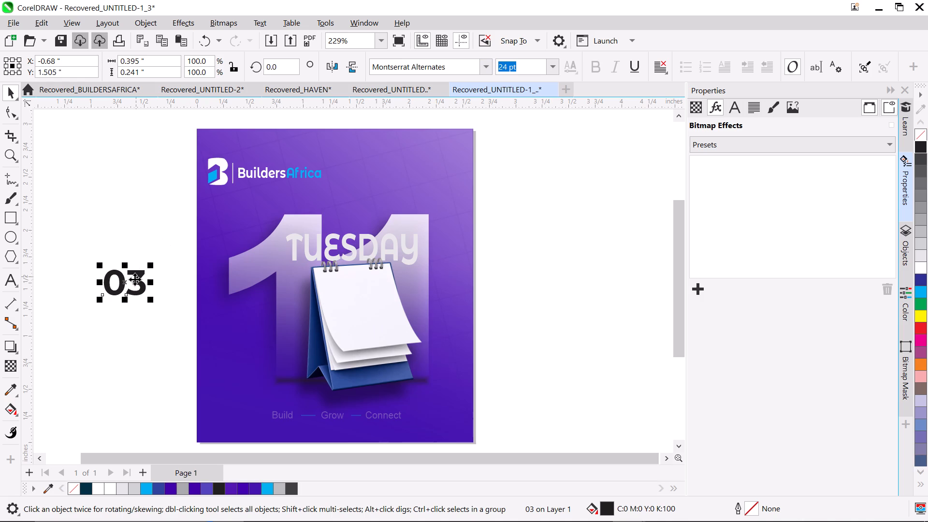
Move the "03" onto the desk calendar's blank front page, at about X 1.54 in, Y 1.24 in.
{"action": "left_click_drag", "start_coordinate": [134, 281], "coordinate": [371, 312]}
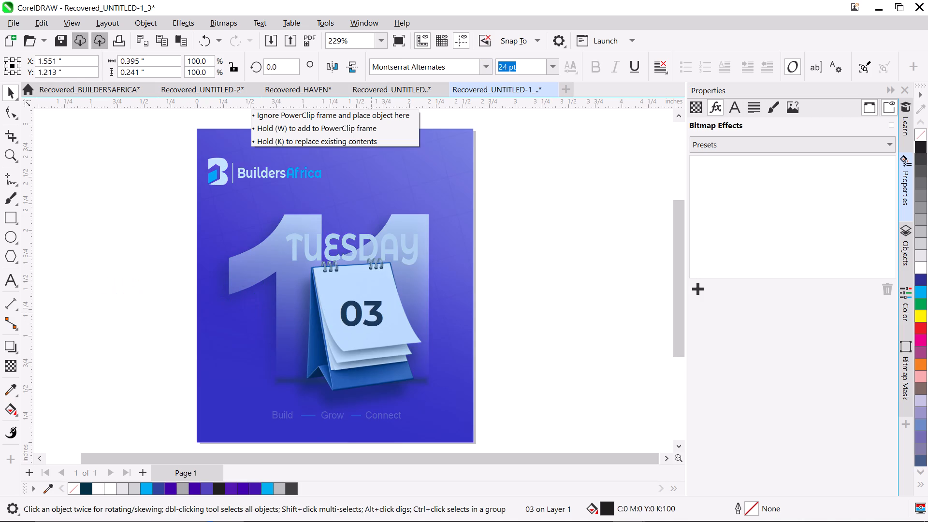
{"action": "left_click_drag", "start_coordinate": [371, 312], "coordinate": [370, 309]}
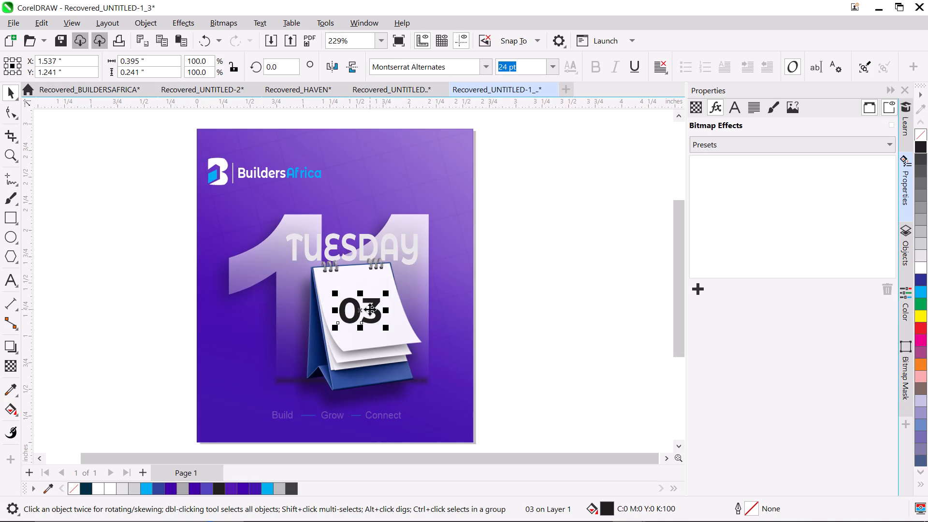
Rotate the "03" counterclockwise to about 9 degrees so it follows the calendar page's tilt.
{"action": "left_click", "coordinate": [370, 309]}
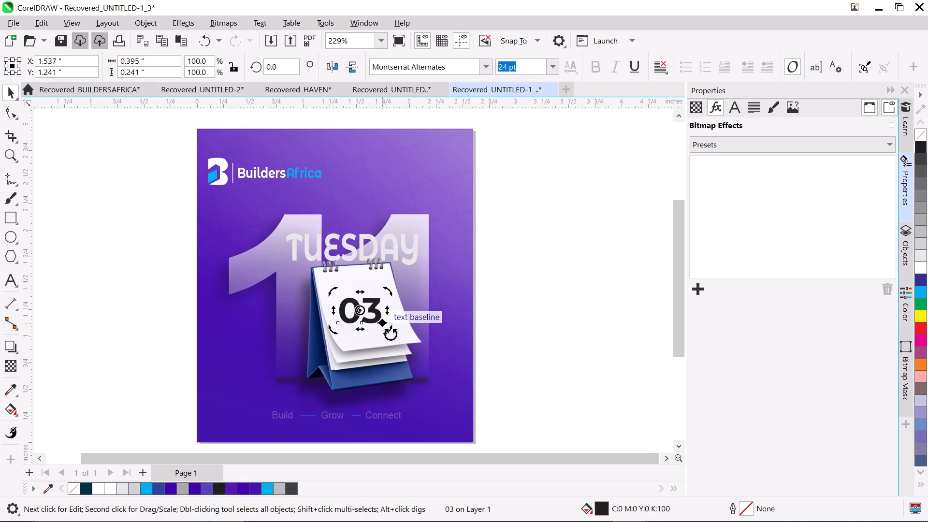
{"action": "left_click_drag", "start_coordinate": [391, 333], "coordinate": [398, 325]}
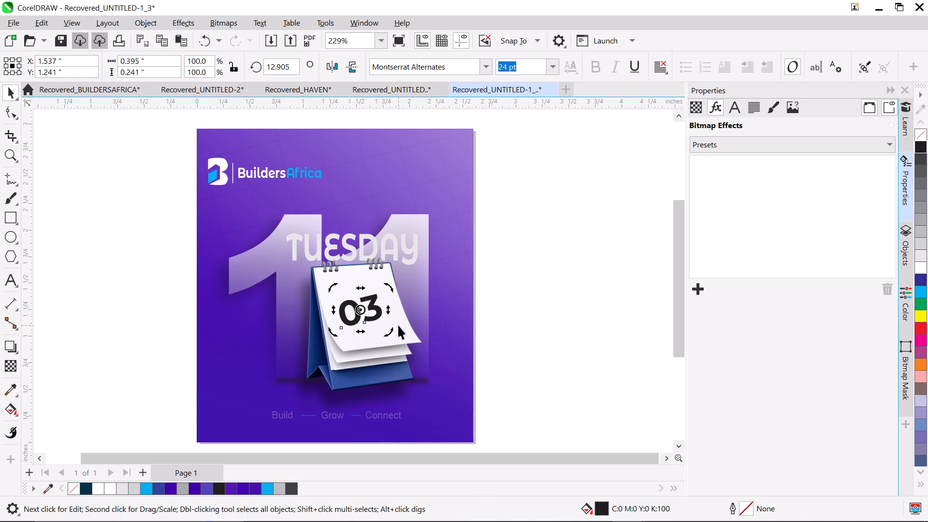
{"action": "left_click", "coordinate": [391, 330]}
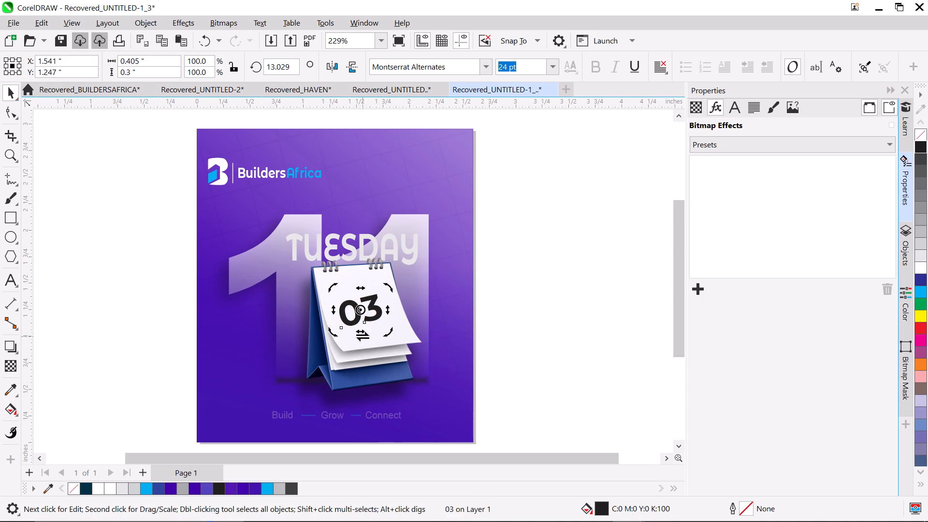
{"action": "left_click_drag", "start_coordinate": [442, 305], "coordinate": [436, 311]}
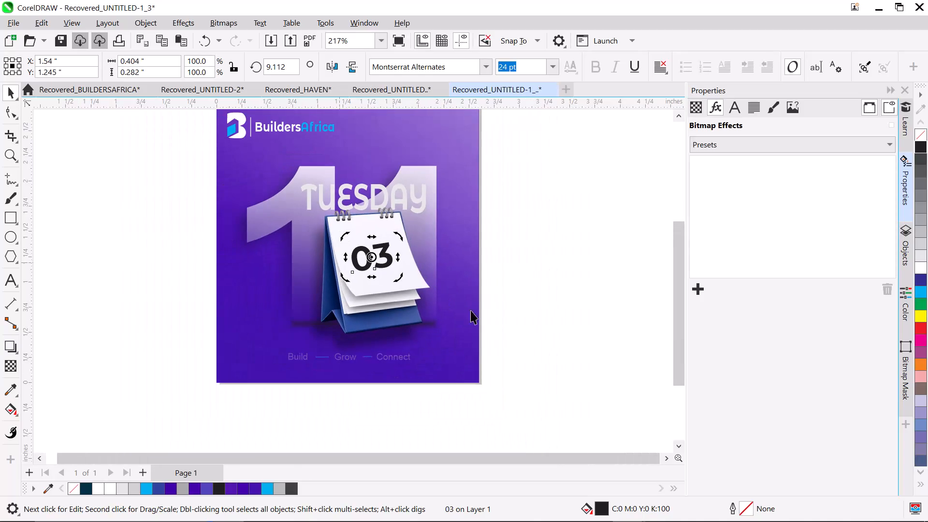
{"action": "left_click", "coordinate": [502, 338]}
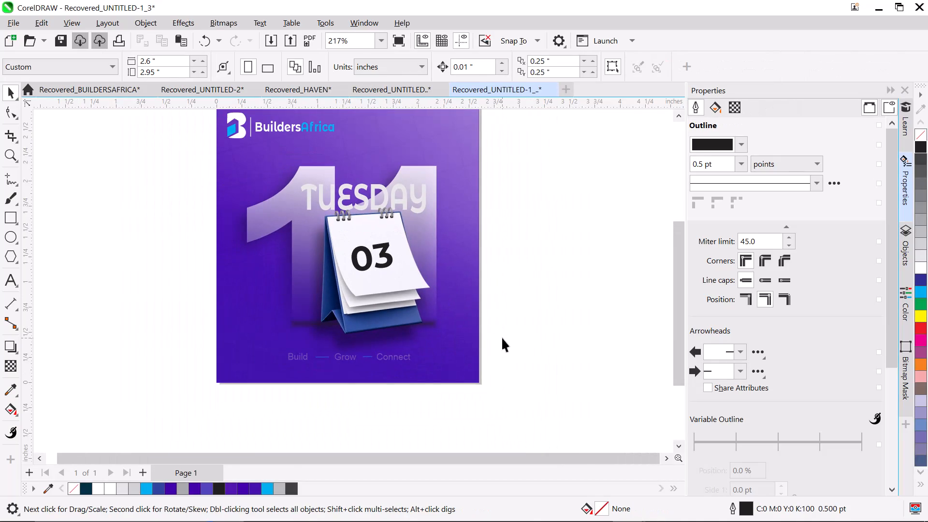
Enlarge the "03" proportionally to about 30.6 pt and recentre it on the calendar page at about X 1.56 in, Y 1.20 in.
{"action": "left_click", "coordinate": [386, 261]}
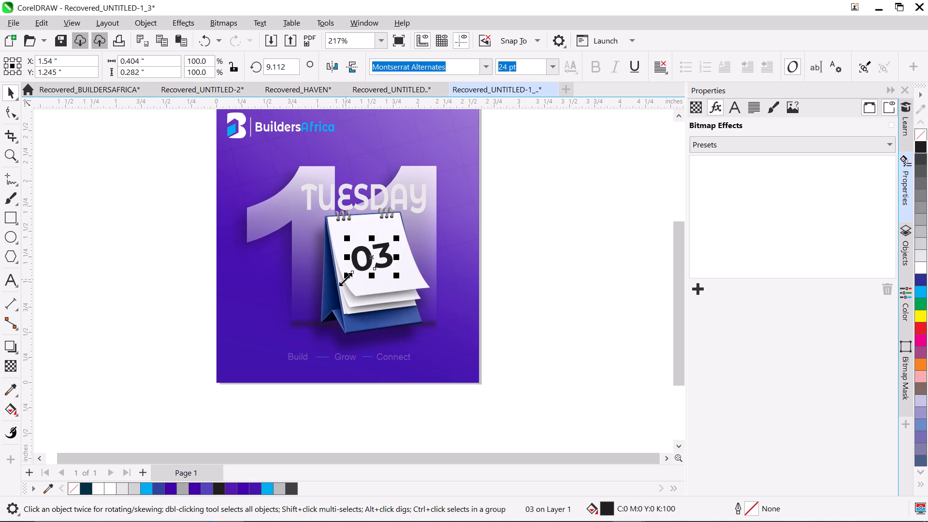
{"action": "left_click_drag", "start_coordinate": [346, 280], "coordinate": [333, 294]}
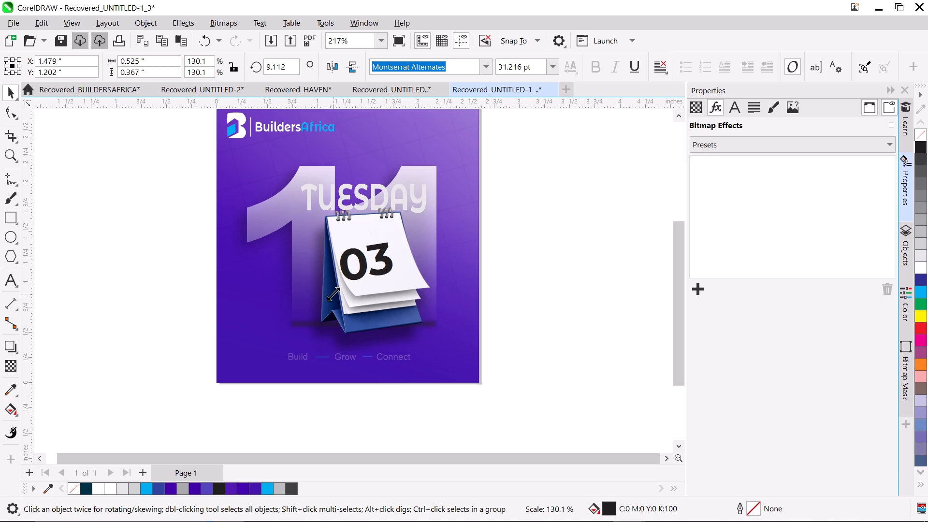
{"action": "left_click_drag", "start_coordinate": [333, 294], "coordinate": [334, 294]}
{"action": "left_click", "coordinate": [370, 263]}
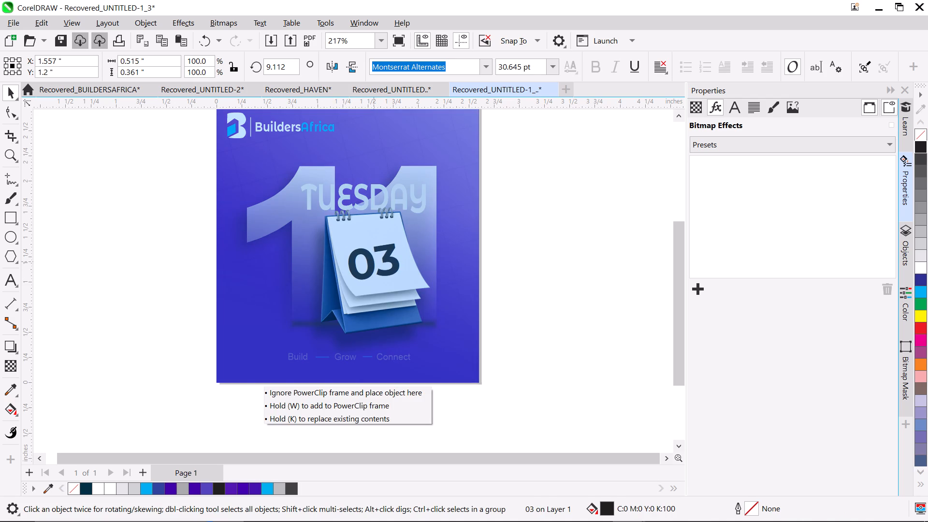
{"action": "left_click", "coordinate": [455, 330]}
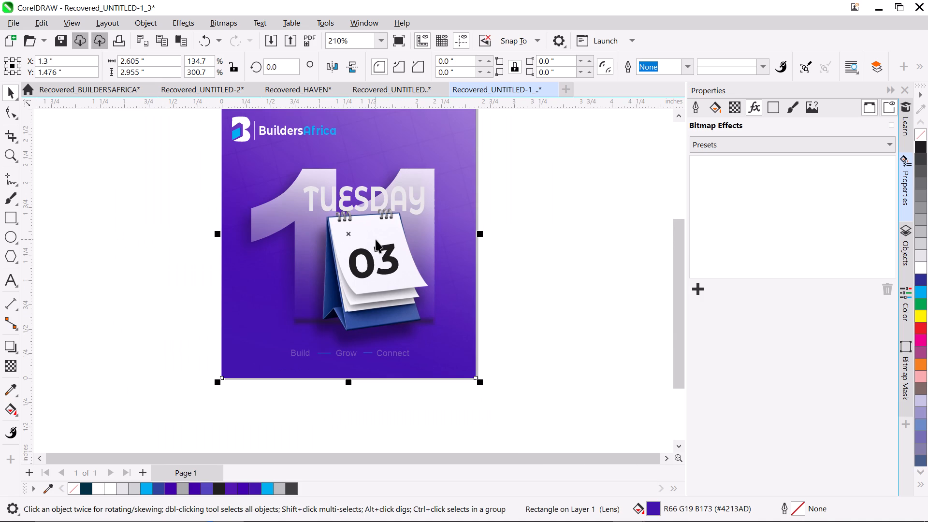
Fill the "TUESDAY" text above the desk calendar with white.
{"action": "left_click", "coordinate": [362, 192]}
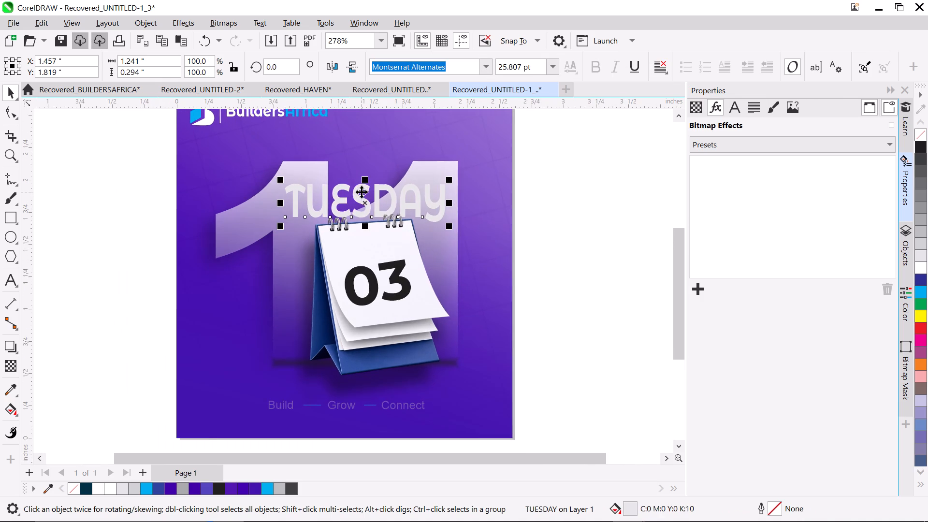
{"action": "left_click", "coordinate": [921, 230]}
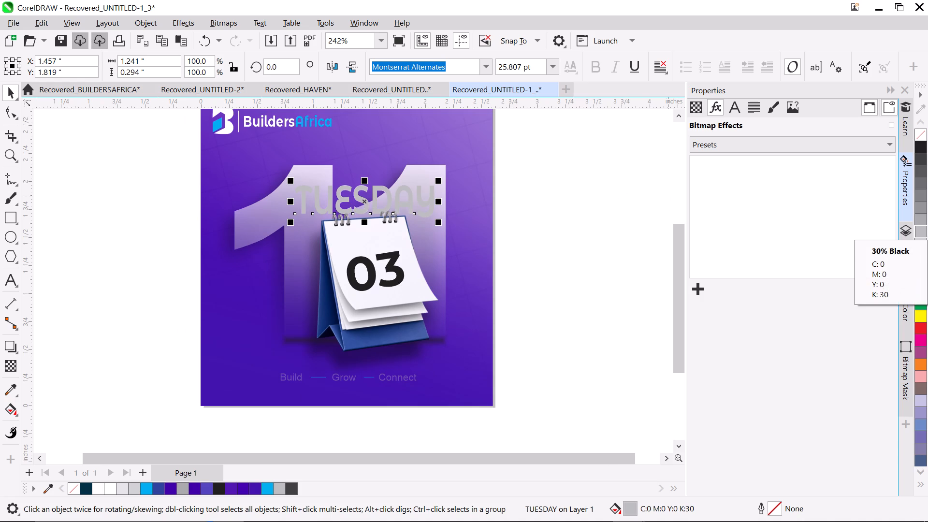
{"action": "left_click", "coordinate": [922, 267]}
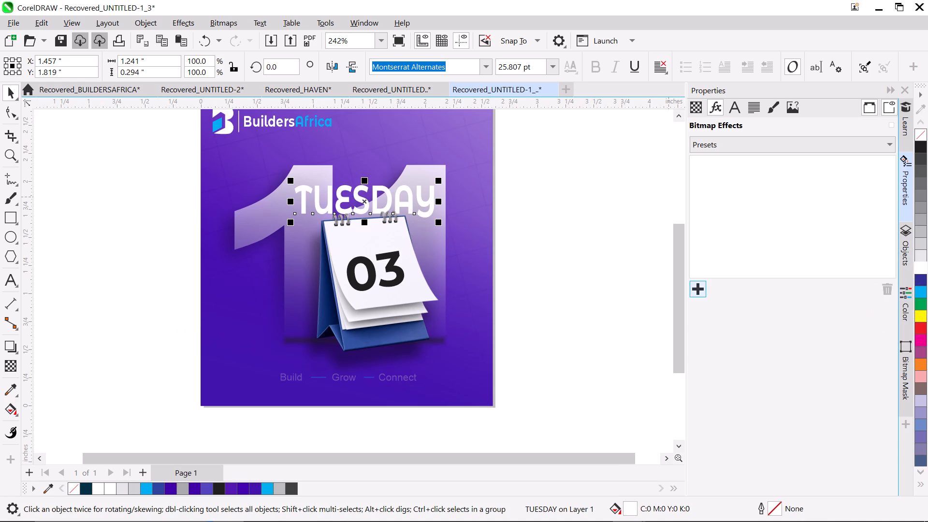
{"action": "left_click", "coordinate": [553, 285]}
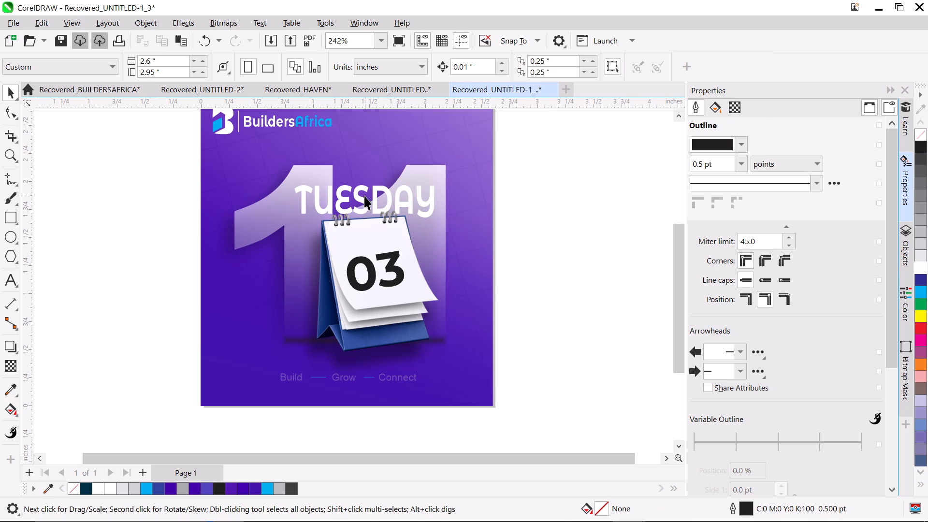
Move the "TUESDAY" text straight down to about Y 1.76 in, against the calendar's rings.
{"action": "left_click_drag", "start_coordinate": [361, 196], "coordinate": [361, 201]}
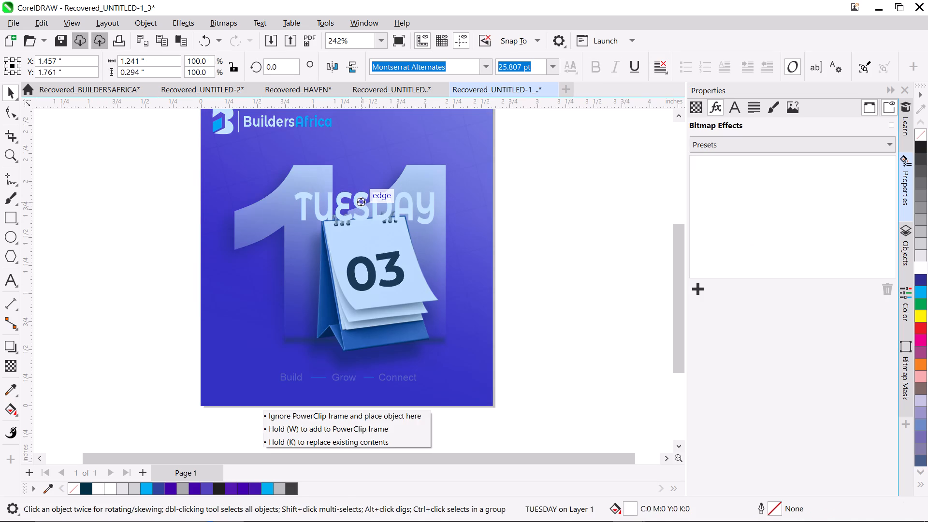
{"action": "left_click_drag", "start_coordinate": [361, 201], "coordinate": [361, 202]}
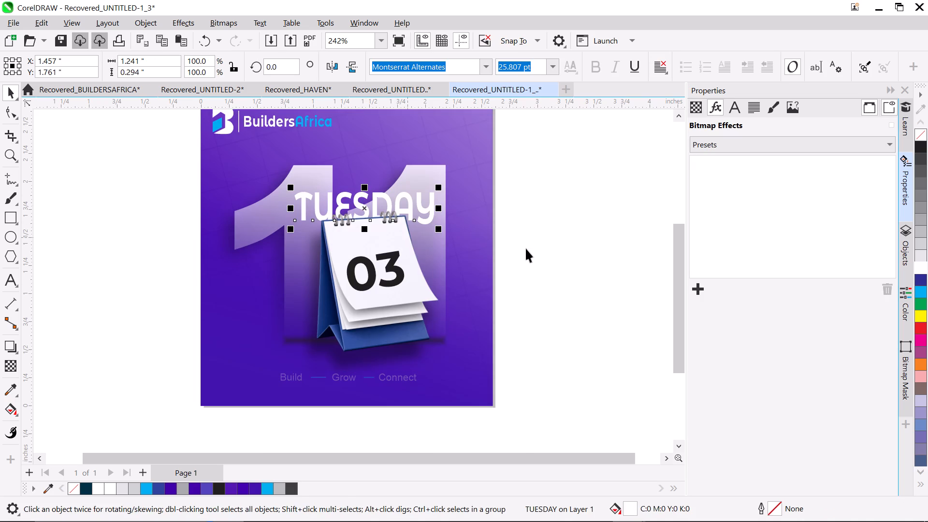
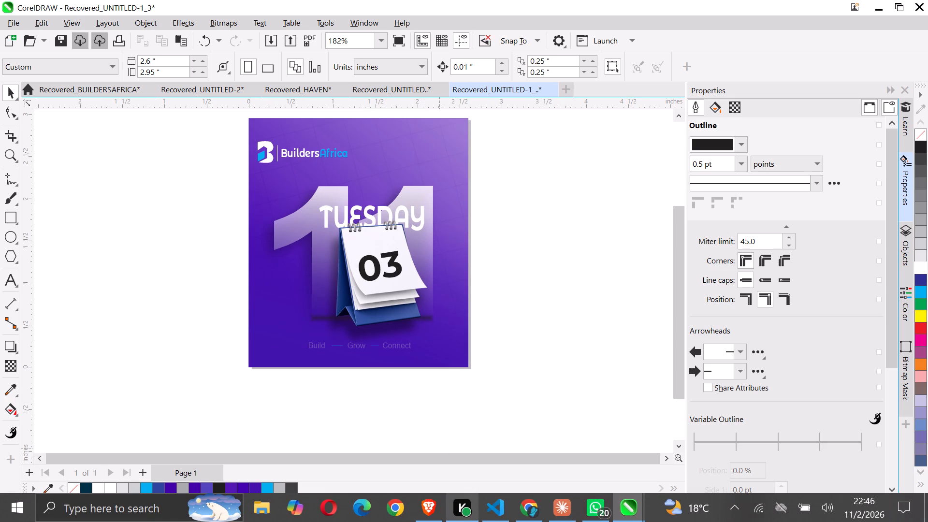
Switch to the Brave browser and look through the Pinterest home feed for the desk calendar reference.
{"action": "left_click", "coordinate": [429, 514]}
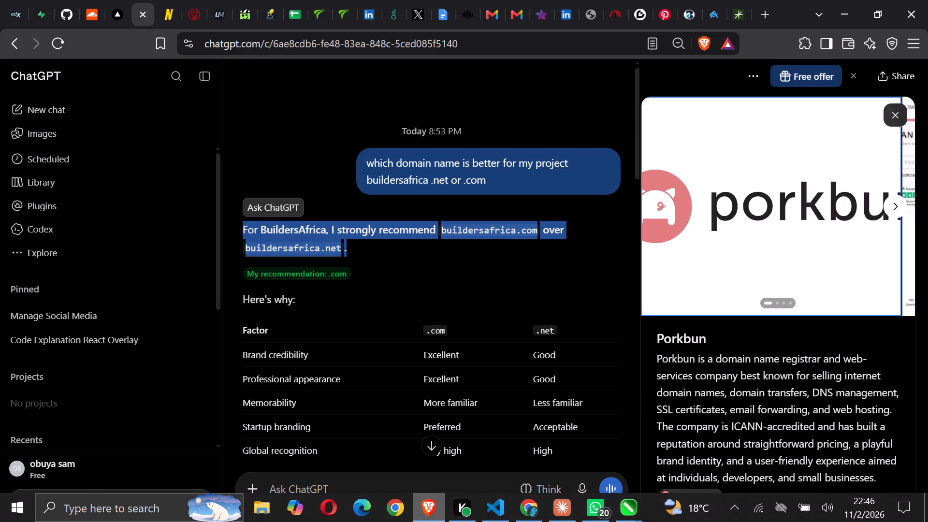
{"action": "left_click", "coordinate": [665, 13]}
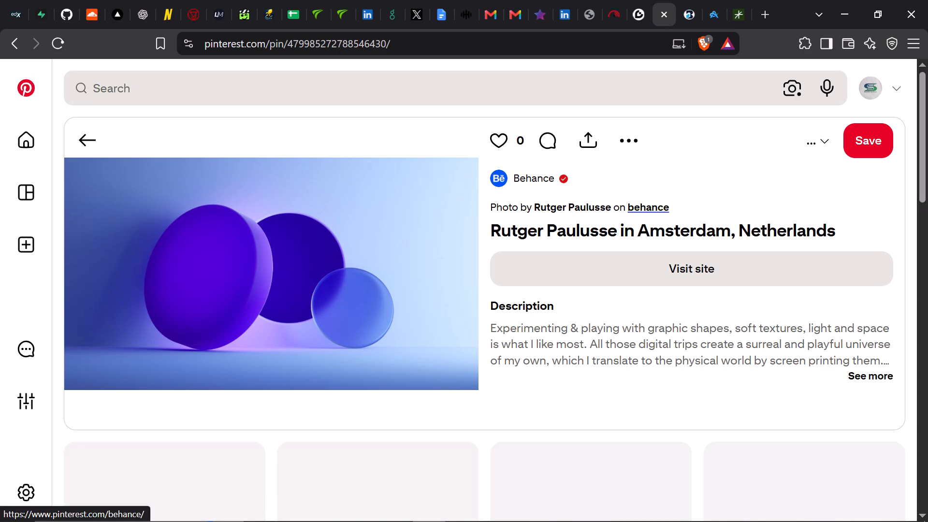
{"action": "left_click", "coordinate": [83, 139]}
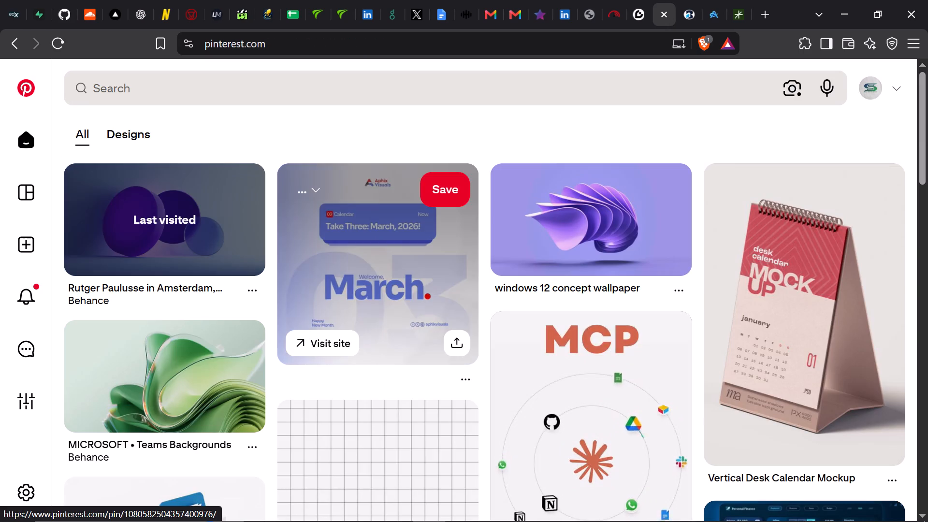
{"action": "scroll", "coordinate": [537, 362], "scroll_direction": "down", "scroll_amount": 5}
{"action": "scroll", "coordinate": [537, 362], "scroll_direction": "up", "scroll_amount": 1}
{"action": "scroll", "coordinate": [537, 362], "scroll_direction": "down", "scroll_amount": 2}
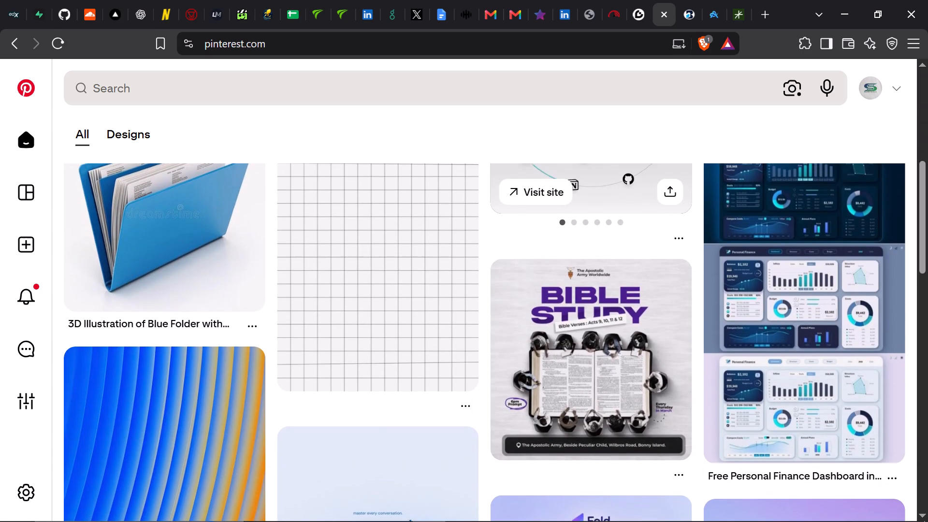
{"action": "scroll", "coordinate": [537, 362], "scroll_direction": "down", "scroll_amount": 2}
{"action": "scroll", "coordinate": [537, 362], "scroll_direction": "up", "scroll_amount": 11}
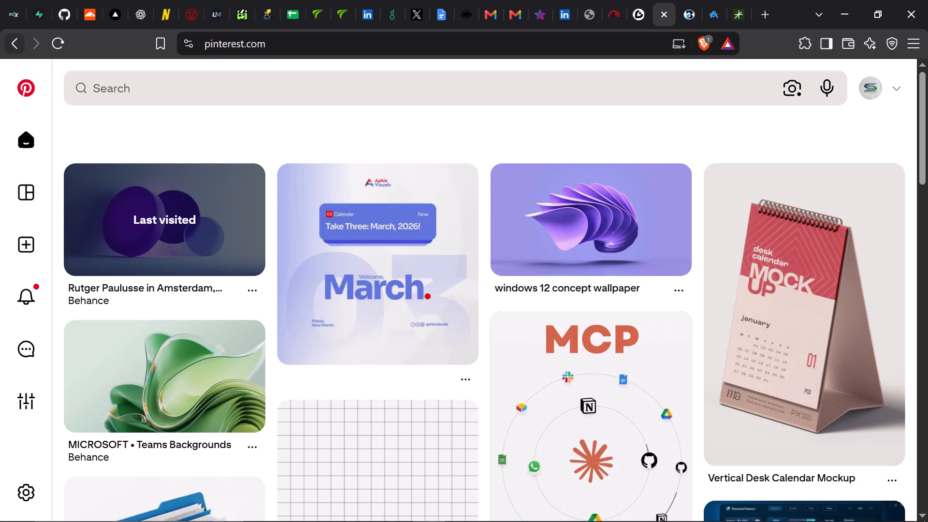
{"action": "left_click", "coordinate": [14, 48]}
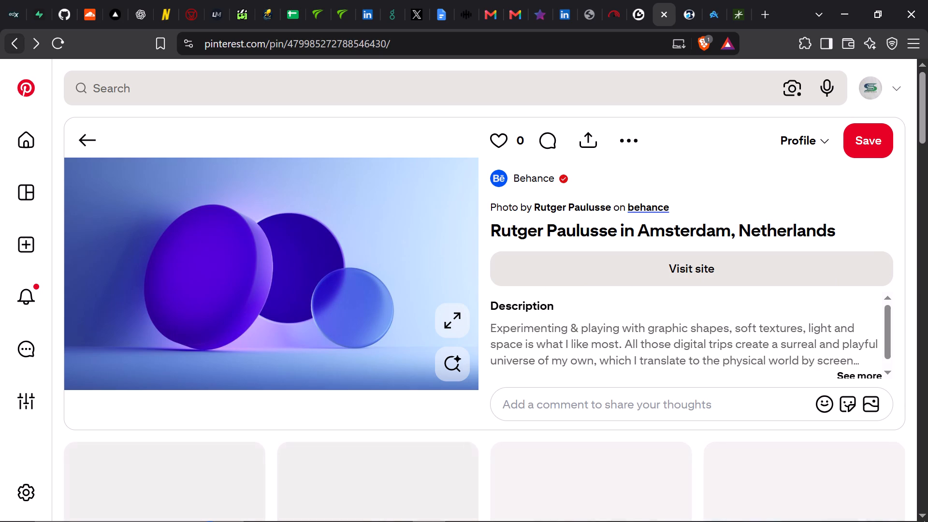
{"action": "left_click", "coordinate": [14, 48]}
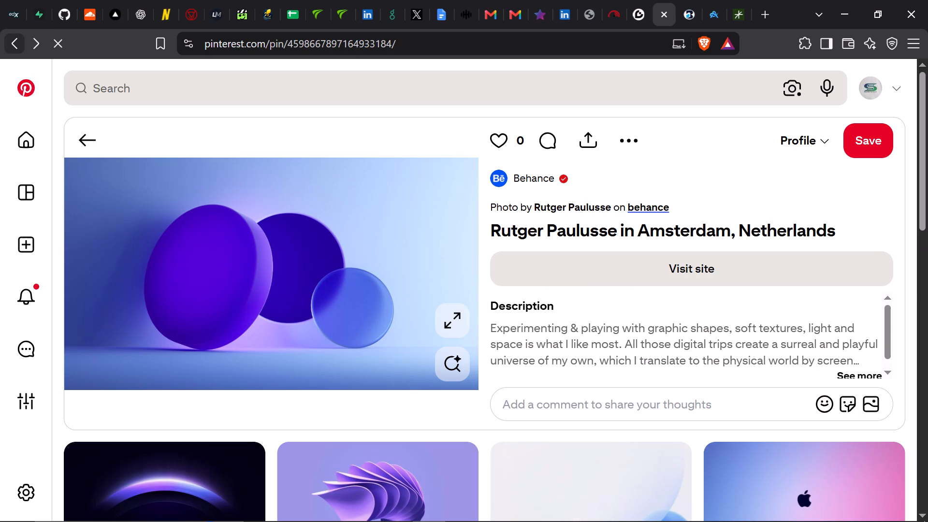
{"action": "left_click", "coordinate": [14, 48]}
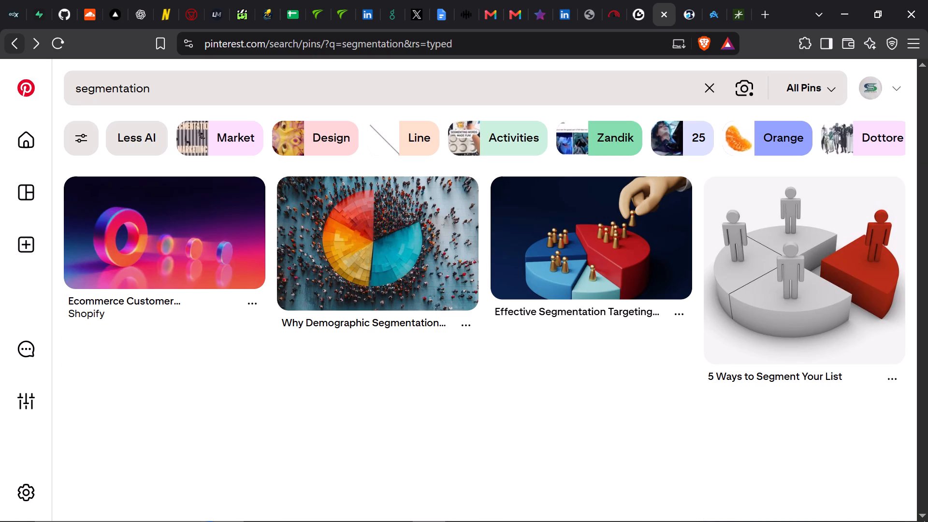
{"action": "left_click", "coordinate": [14, 48]}
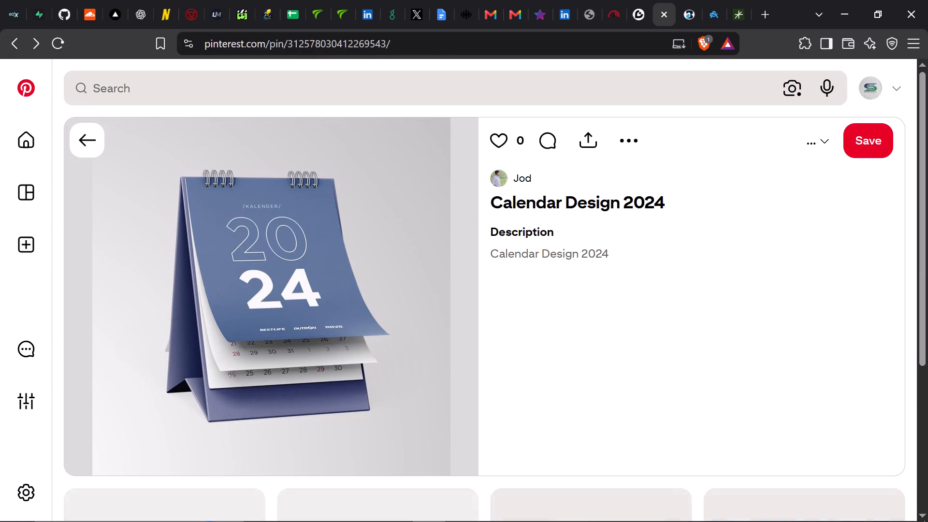
{"action": "scroll", "coordinate": [302, 319], "scroll_direction": "up", "scroll_amount": 1}
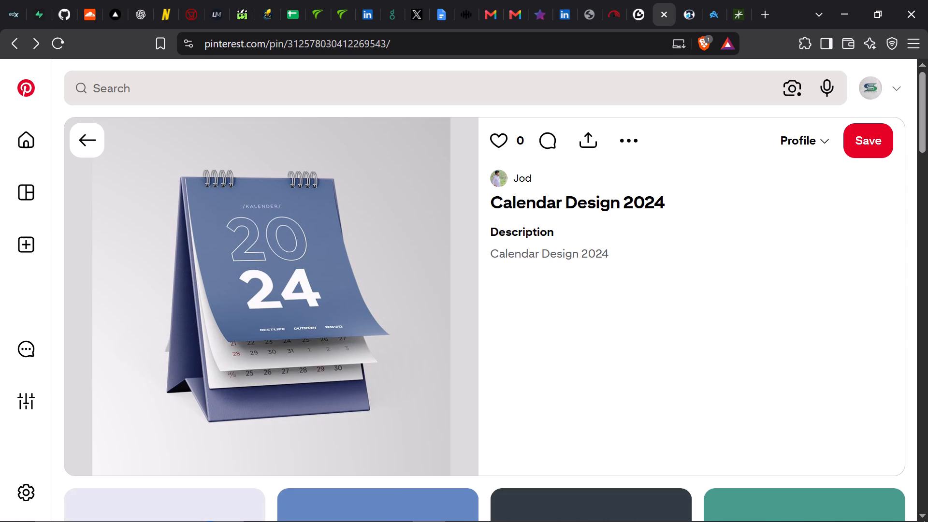
{"action": "scroll", "coordinate": [271, 279], "scroll_direction": "up", "scroll_amount": 1}
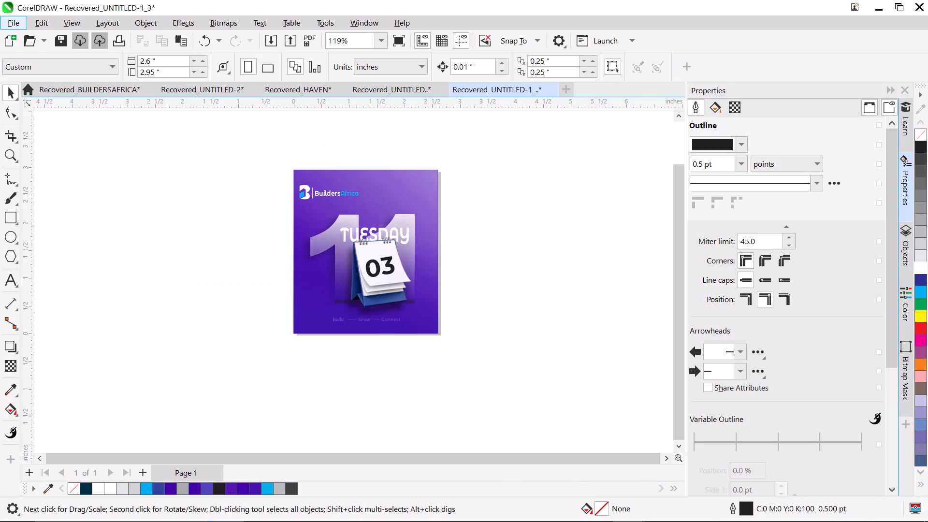
{"action": "left_click", "coordinate": [10, 25]}
{"action": "left_click", "coordinate": [45, 246]}
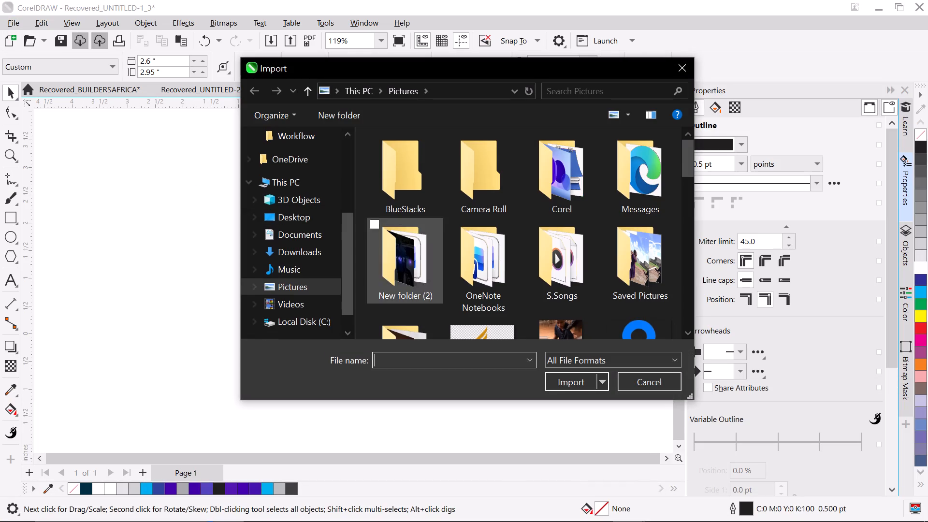
{"action": "double_click", "coordinate": [554, 181]}
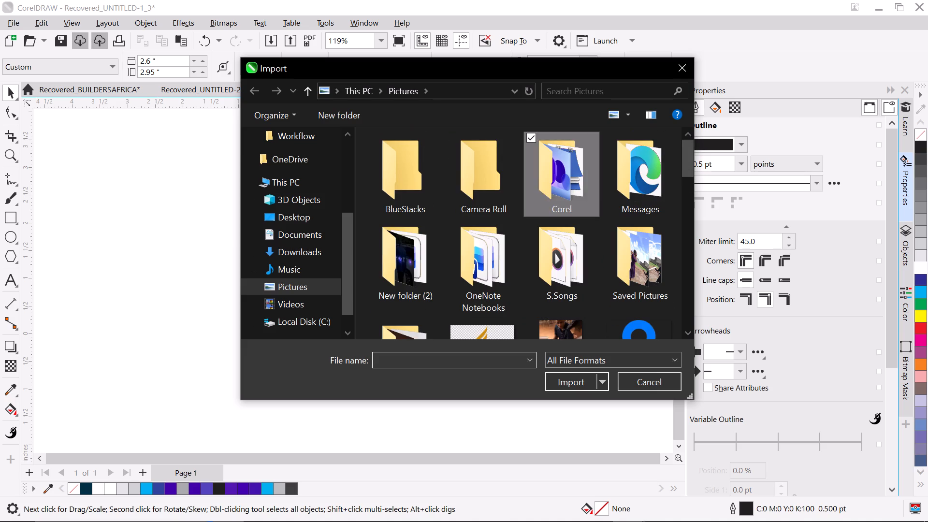
{"action": "left_click", "coordinate": [639, 172]}
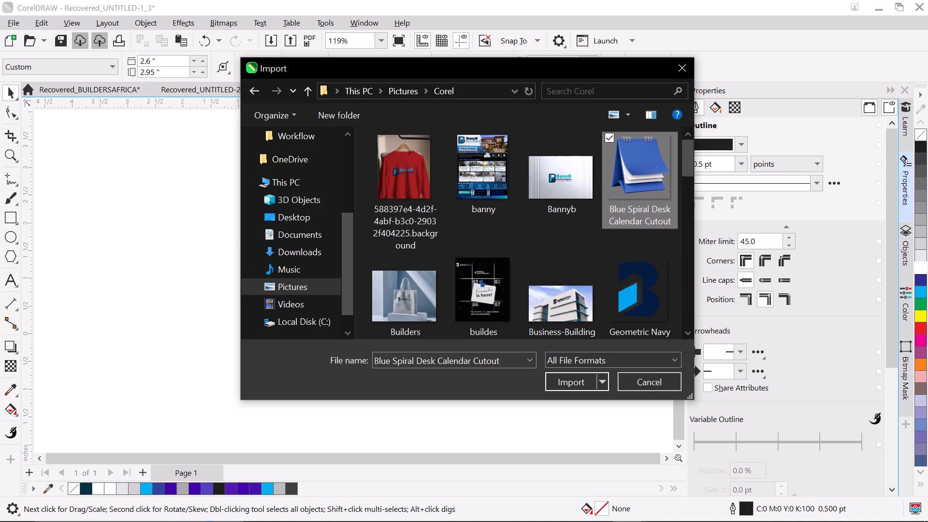
{"action": "left_click", "coordinate": [580, 378]}
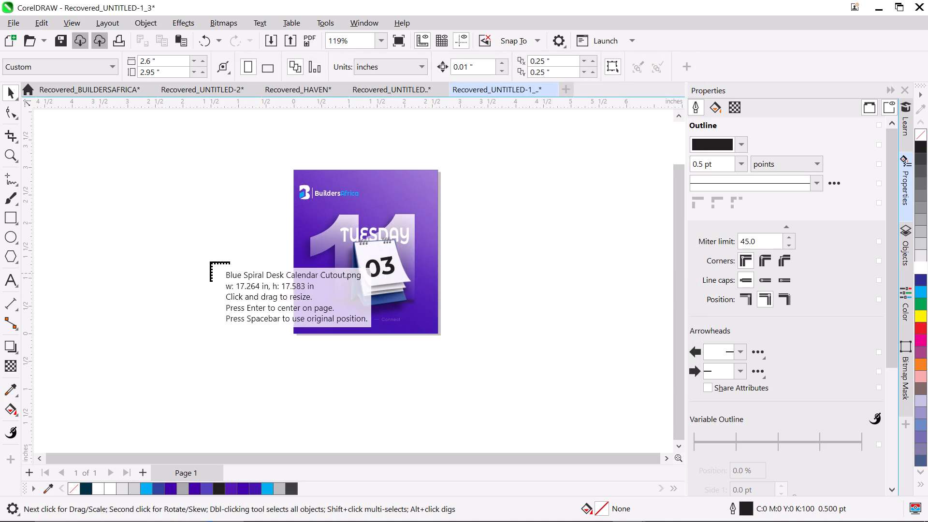
{"action": "left_click", "coordinate": [210, 261]}
Scale the imported blue calendar down to about 1.28 × 1.30 inches and place it beside the flyer page, at about X 4.51, Y 1.02 inches.
{"action": "left_click_drag", "start_coordinate": [420, 384], "coordinate": [235, 264]}
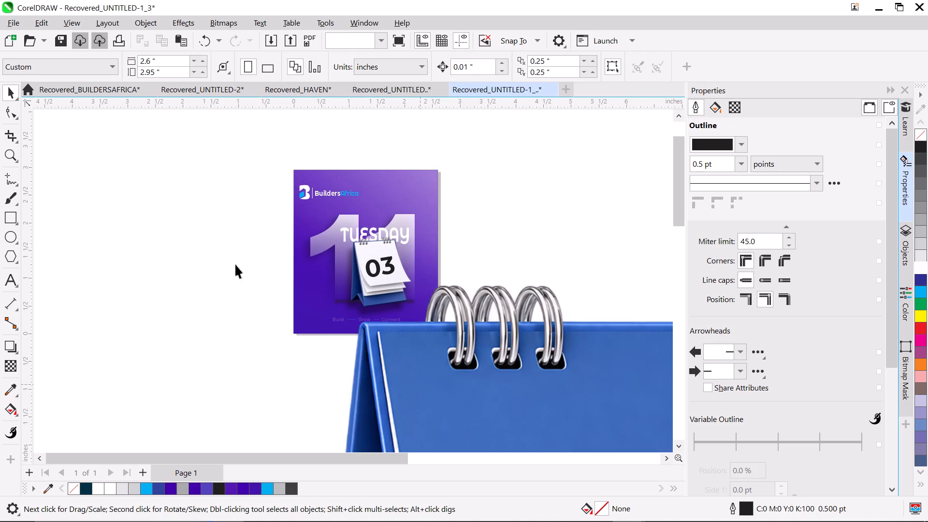
{"action": "left_click_drag", "start_coordinate": [235, 264], "coordinate": [153, 224]}
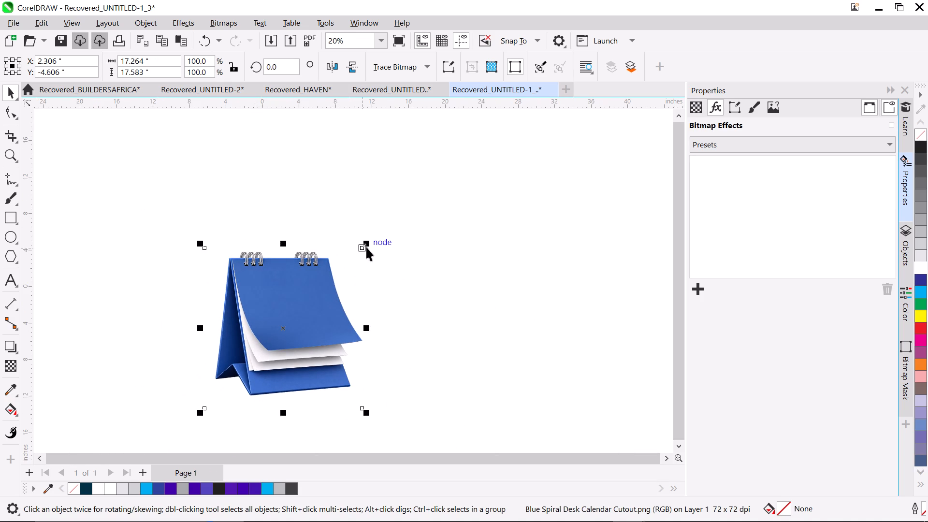
{"action": "left_click_drag", "start_coordinate": [367, 243], "coordinate": [330, 331]}
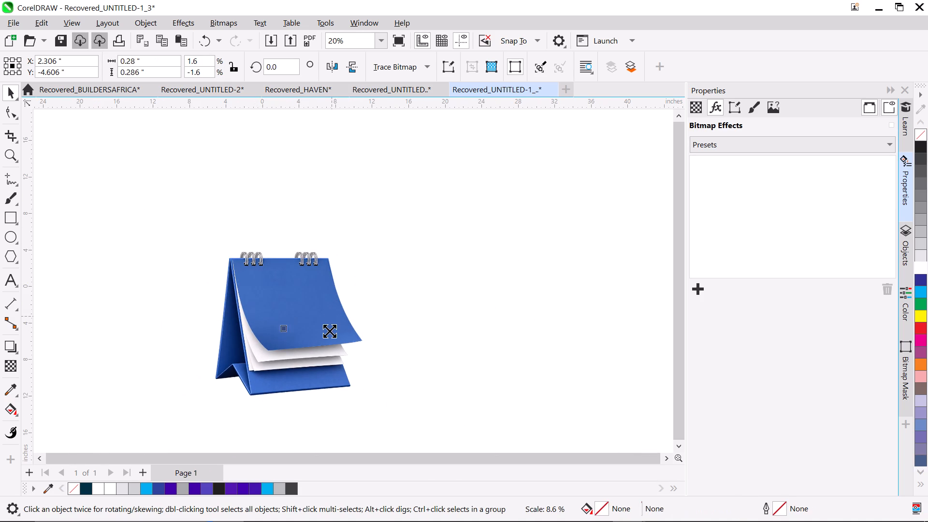
{"action": "left_click_drag", "start_coordinate": [330, 331], "coordinate": [329, 317]}
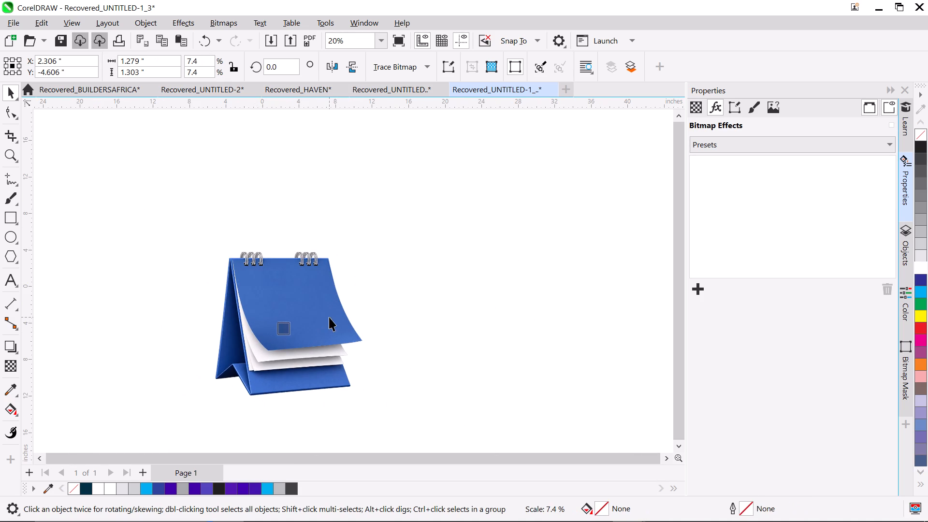
{"action": "left_click_drag", "start_coordinate": [283, 330], "coordinate": [304, 277]}
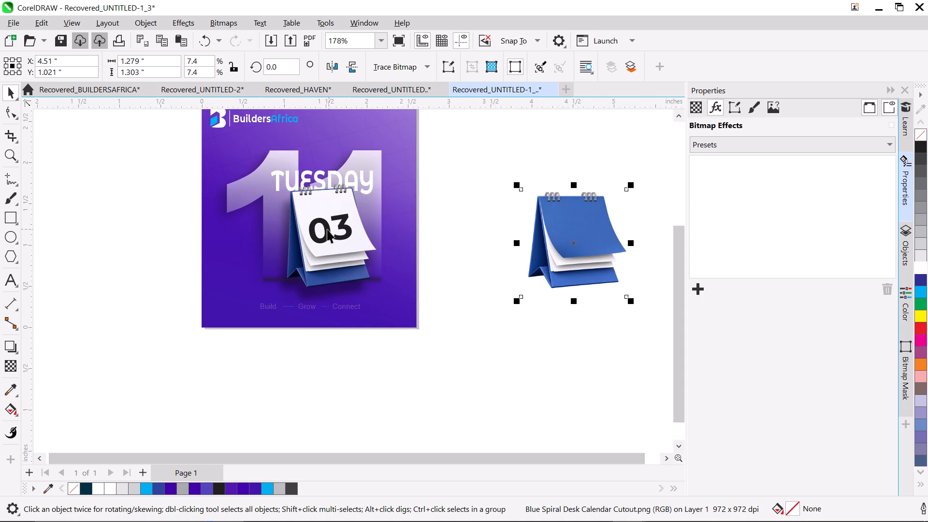
Replace the white-page calendar on the flyer with the blue calendar, parking the "03" text and the old calendar beside the page.
{"action": "left_click", "coordinate": [324, 230]}
{"action": "left_click_drag", "start_coordinate": [324, 230], "coordinate": [448, 211]}
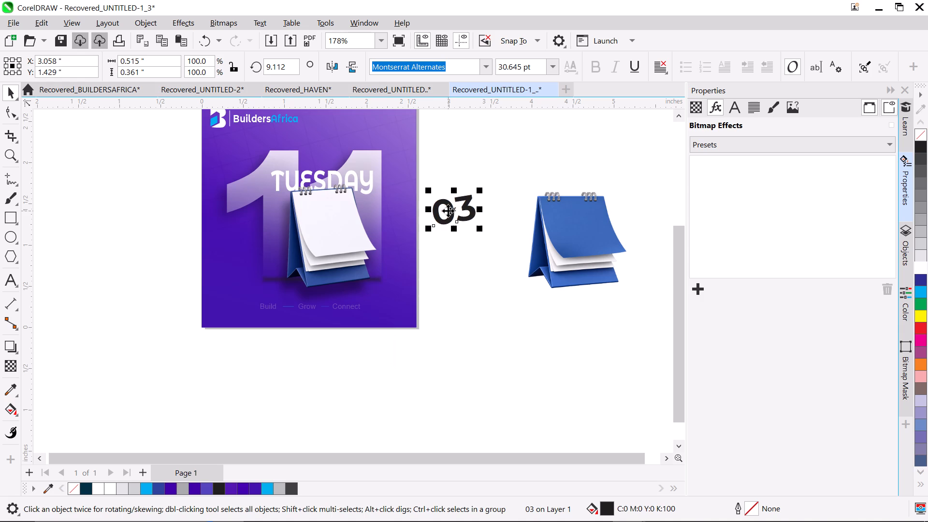
{"action": "left_click_drag", "start_coordinate": [340, 224], "coordinate": [146, 265]}
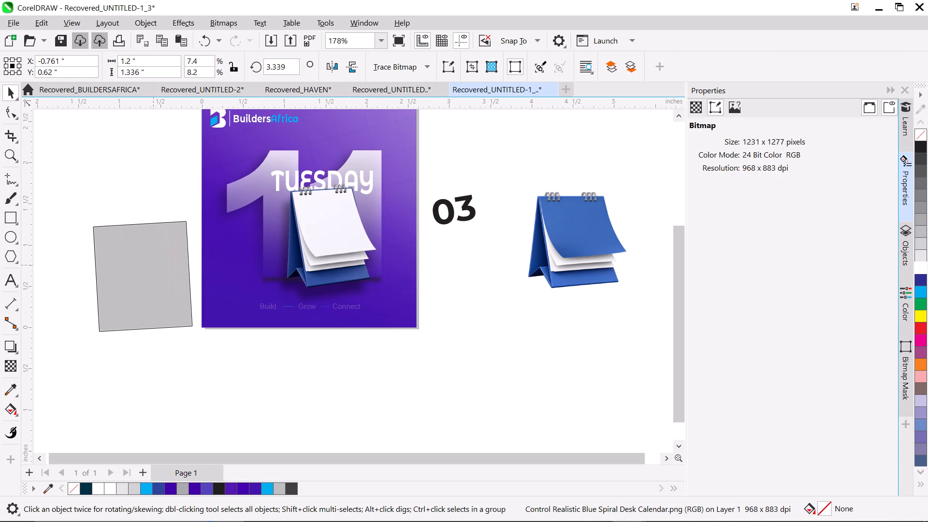
{"action": "left_click_drag", "start_coordinate": [146, 265], "coordinate": [144, 265]}
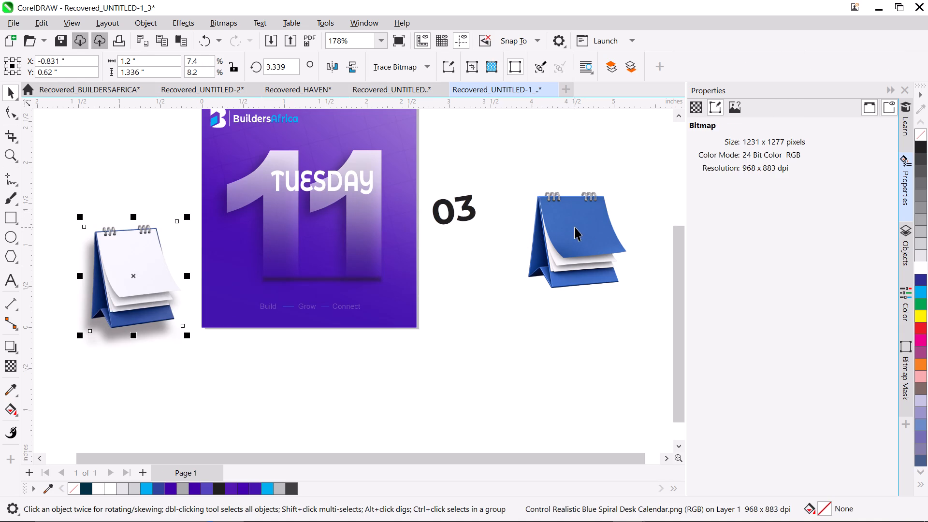
{"action": "left_click_drag", "start_coordinate": [575, 227], "coordinate": [333, 238]}
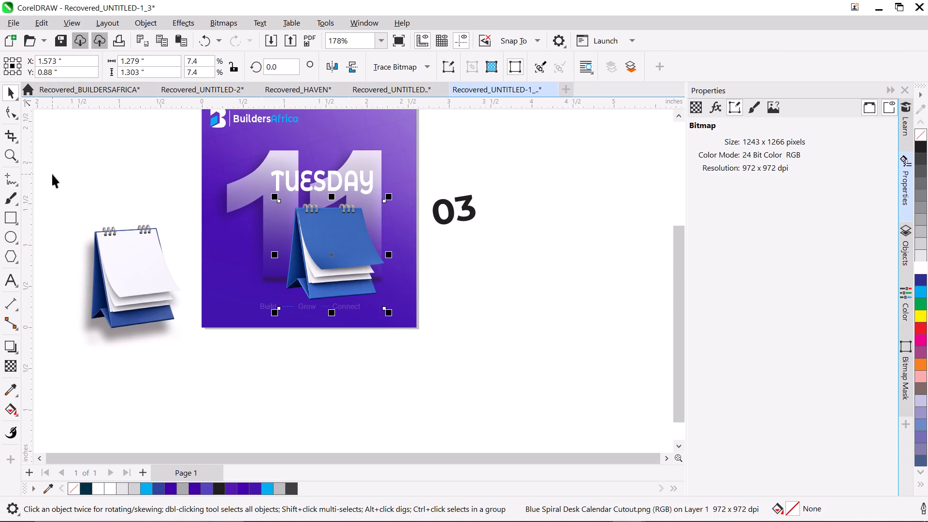
Crop the blue calendar bitmap with the Shape tool, bringing its left and bottom edges in close to the artwork.
{"action": "left_click", "coordinate": [13, 117]}
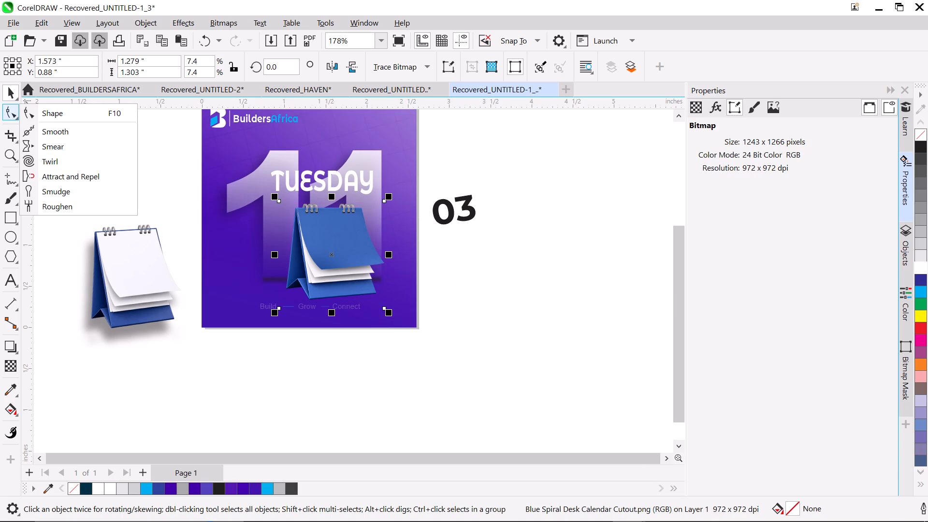
{"action": "left_click", "coordinate": [63, 112]}
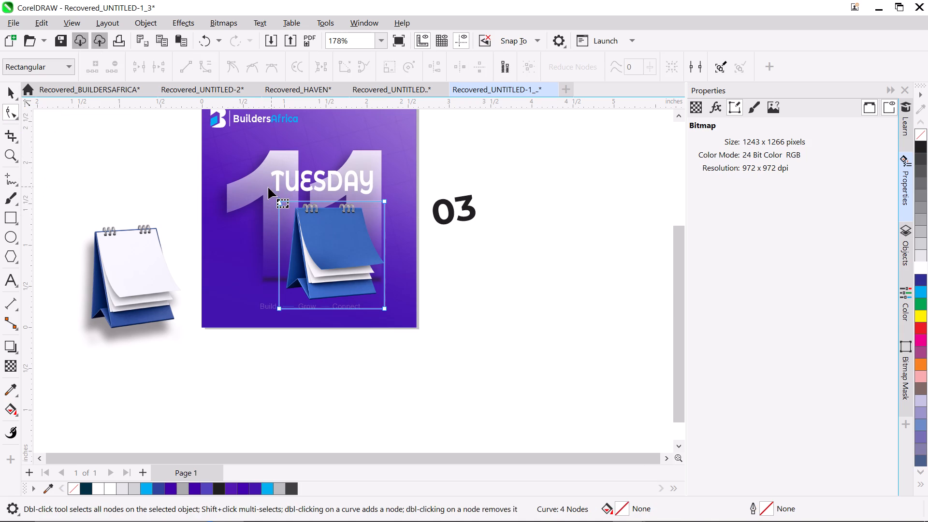
{"action": "left_click_drag", "start_coordinate": [268, 188], "coordinate": [311, 332]}
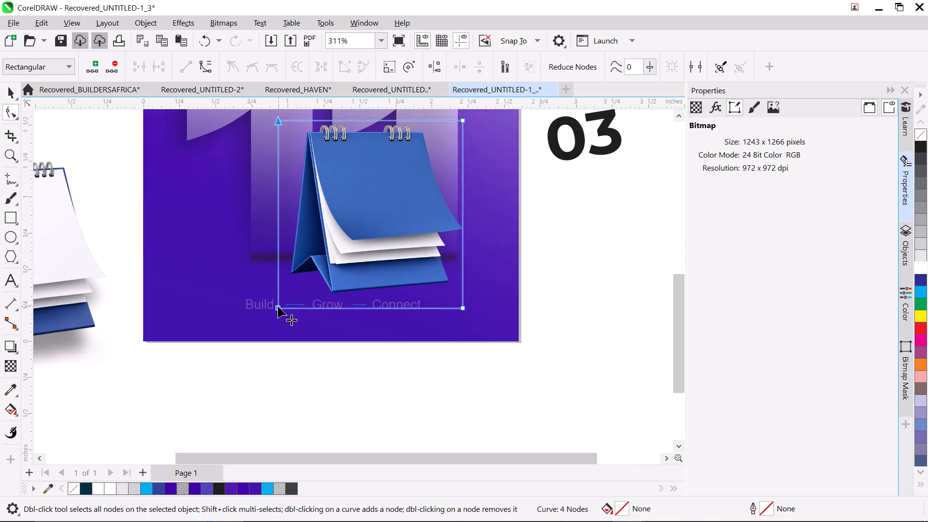
{"action": "left_click_drag", "start_coordinate": [278, 307], "coordinate": [289, 307]}
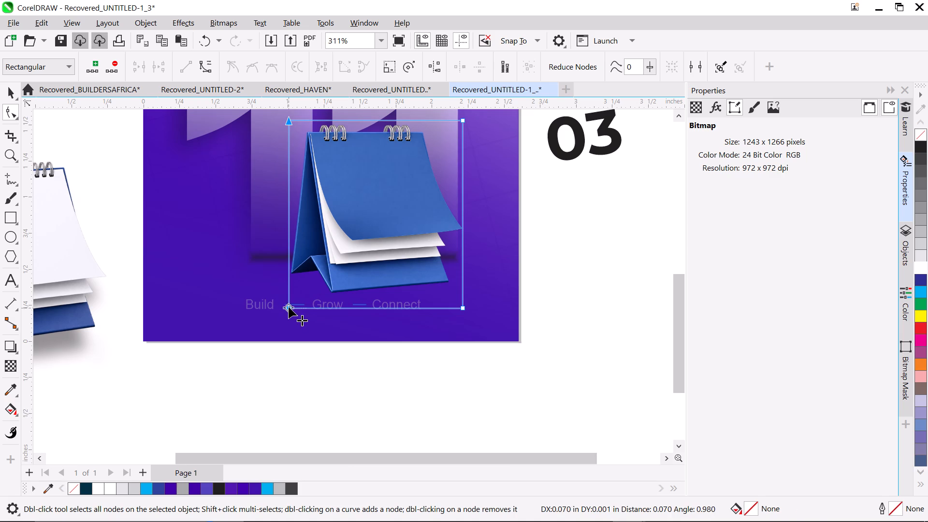
{"action": "left_click_drag", "start_coordinate": [289, 307], "coordinate": [290, 307]}
{"action": "left_click_drag", "start_coordinate": [277, 301], "coordinate": [435, 322]}
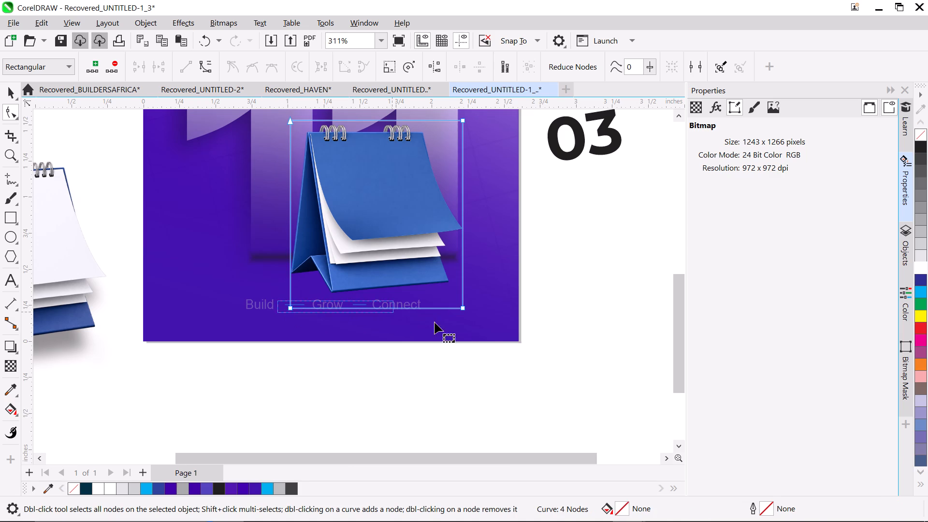
{"action": "left_click_drag", "start_coordinate": [435, 322], "coordinate": [494, 333]}
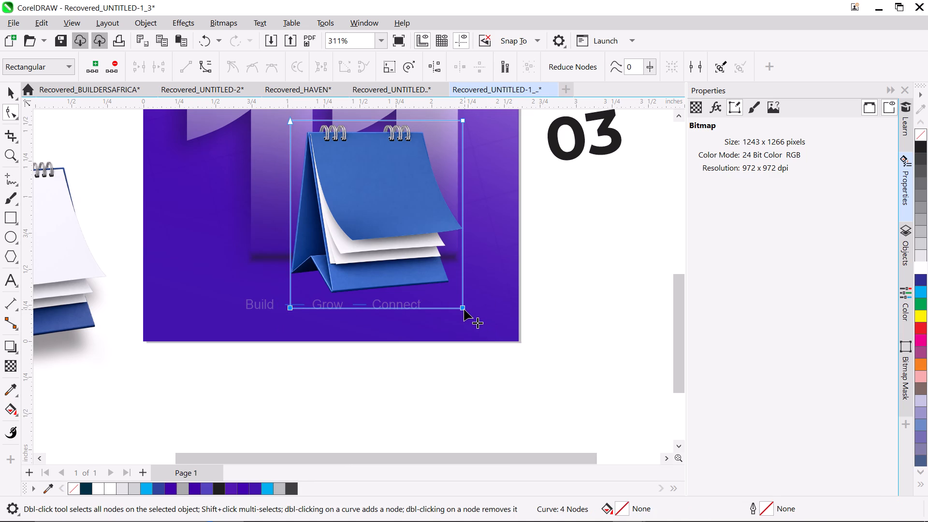
{"action": "left_click_drag", "start_coordinate": [464, 309], "coordinate": [467, 297]}
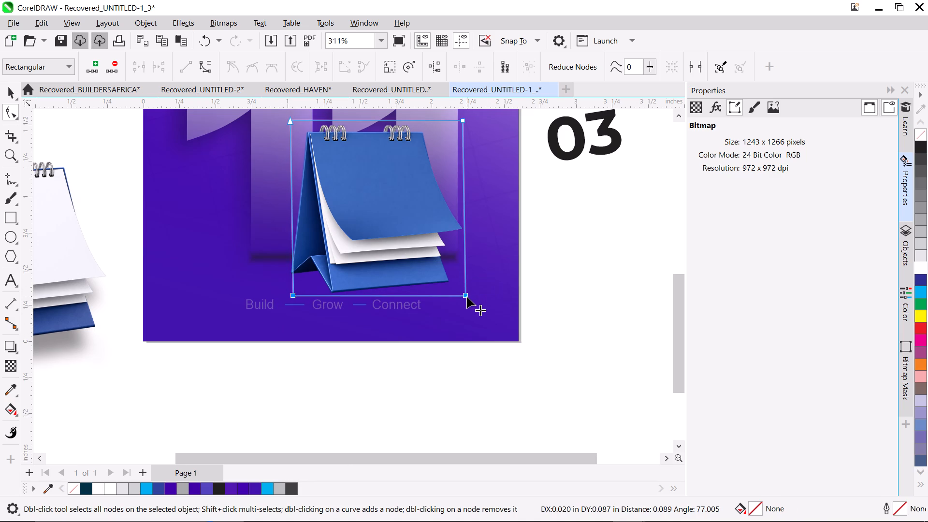
{"action": "left_click_drag", "start_coordinate": [467, 297], "coordinate": [464, 295]}
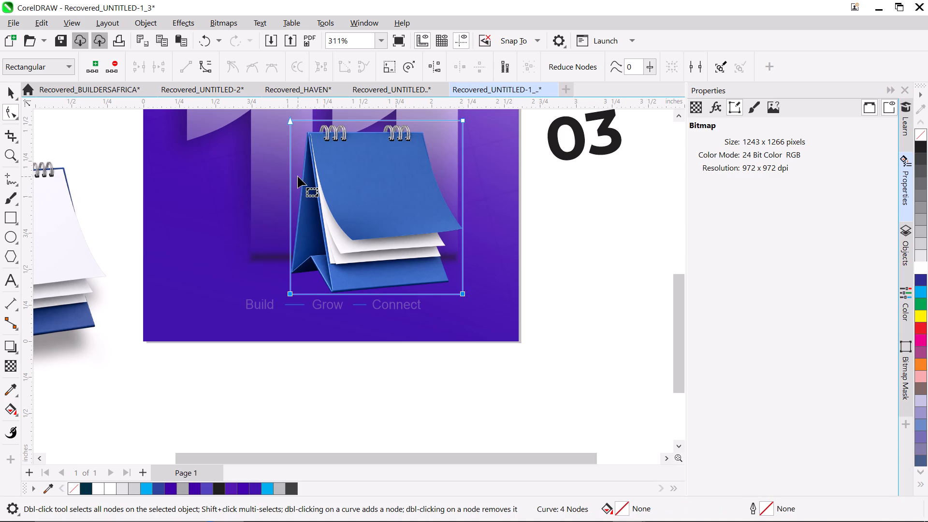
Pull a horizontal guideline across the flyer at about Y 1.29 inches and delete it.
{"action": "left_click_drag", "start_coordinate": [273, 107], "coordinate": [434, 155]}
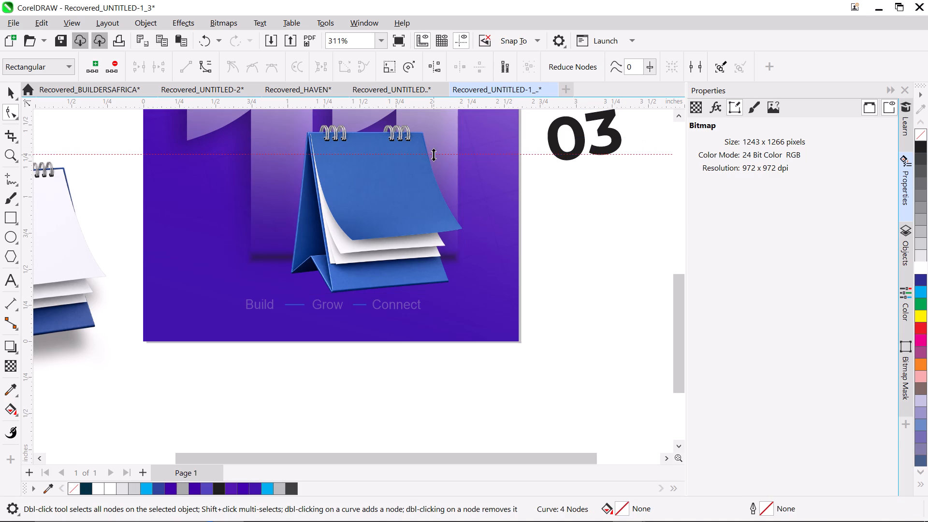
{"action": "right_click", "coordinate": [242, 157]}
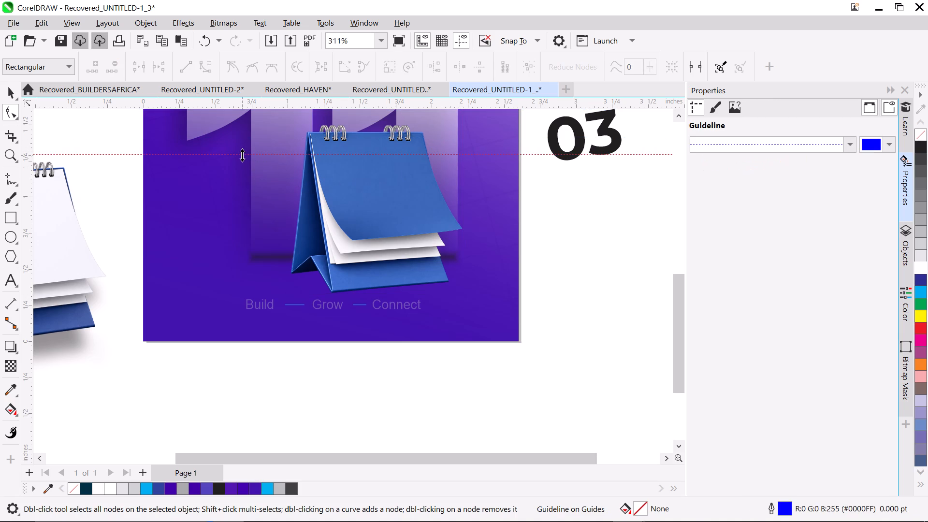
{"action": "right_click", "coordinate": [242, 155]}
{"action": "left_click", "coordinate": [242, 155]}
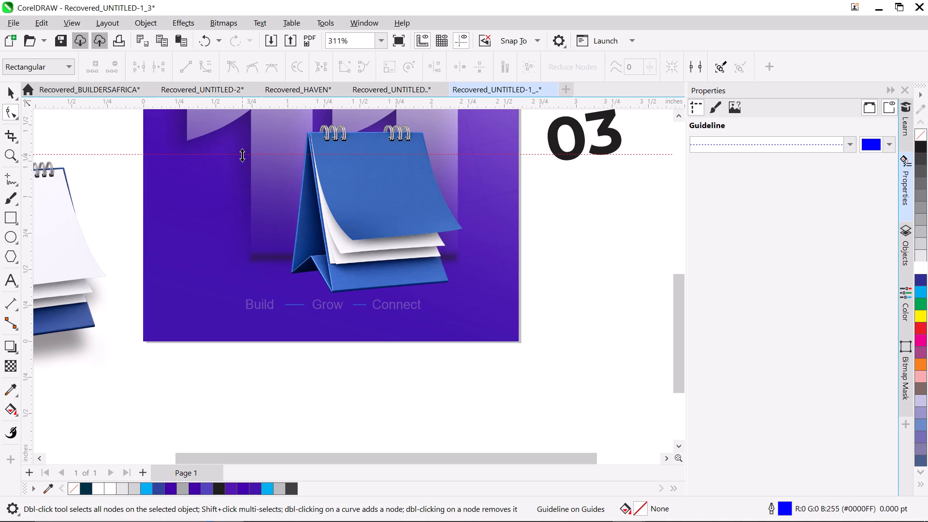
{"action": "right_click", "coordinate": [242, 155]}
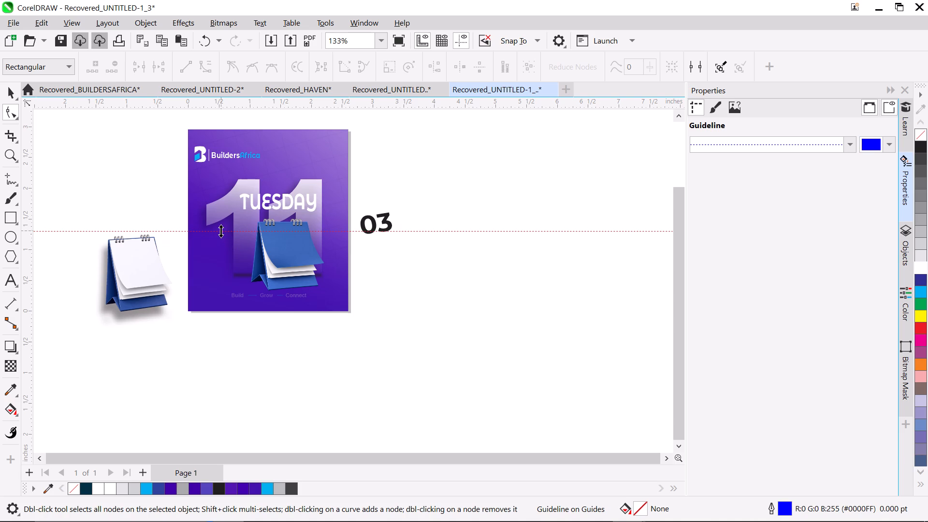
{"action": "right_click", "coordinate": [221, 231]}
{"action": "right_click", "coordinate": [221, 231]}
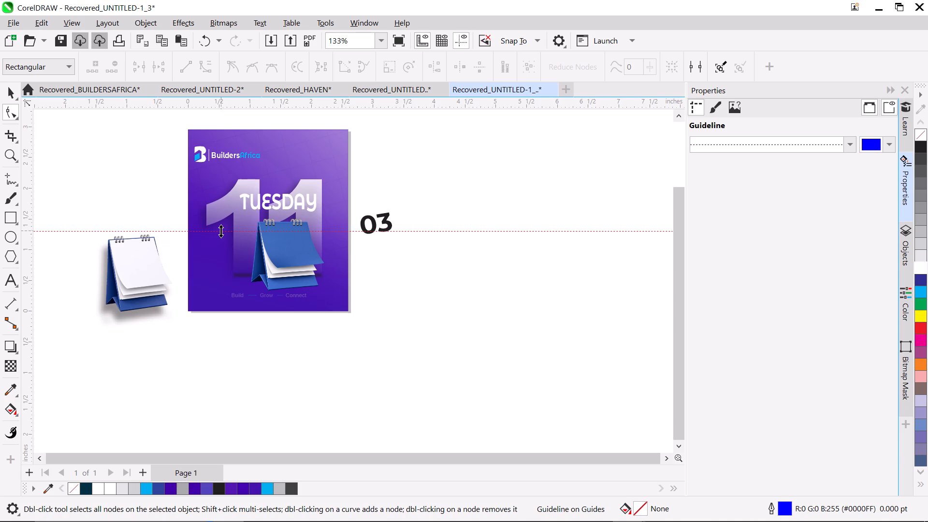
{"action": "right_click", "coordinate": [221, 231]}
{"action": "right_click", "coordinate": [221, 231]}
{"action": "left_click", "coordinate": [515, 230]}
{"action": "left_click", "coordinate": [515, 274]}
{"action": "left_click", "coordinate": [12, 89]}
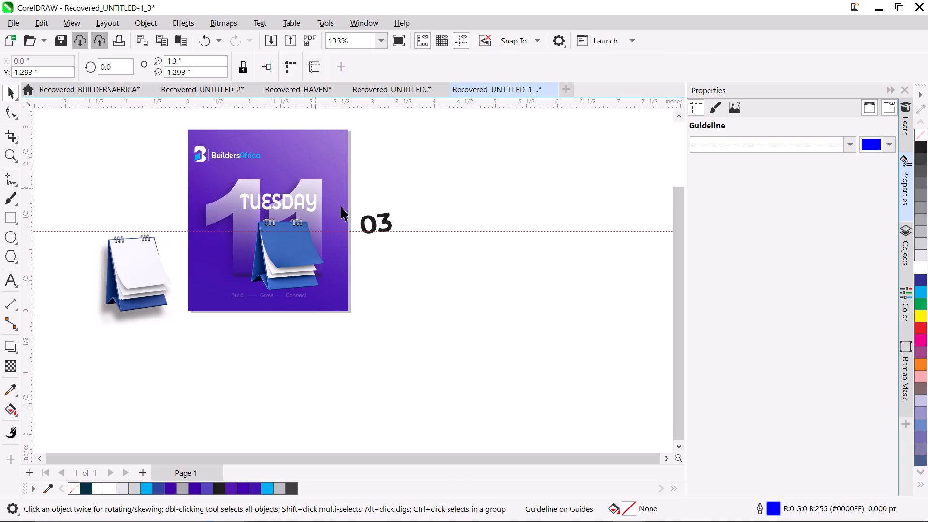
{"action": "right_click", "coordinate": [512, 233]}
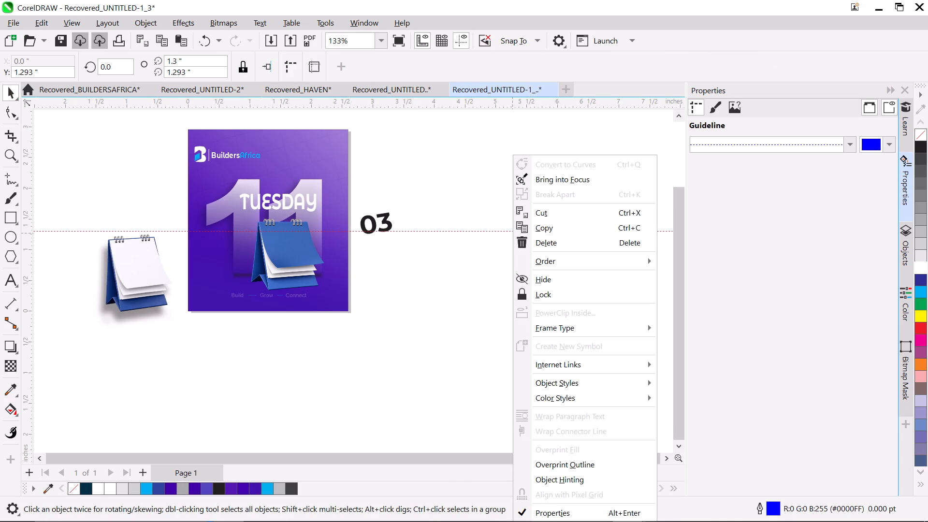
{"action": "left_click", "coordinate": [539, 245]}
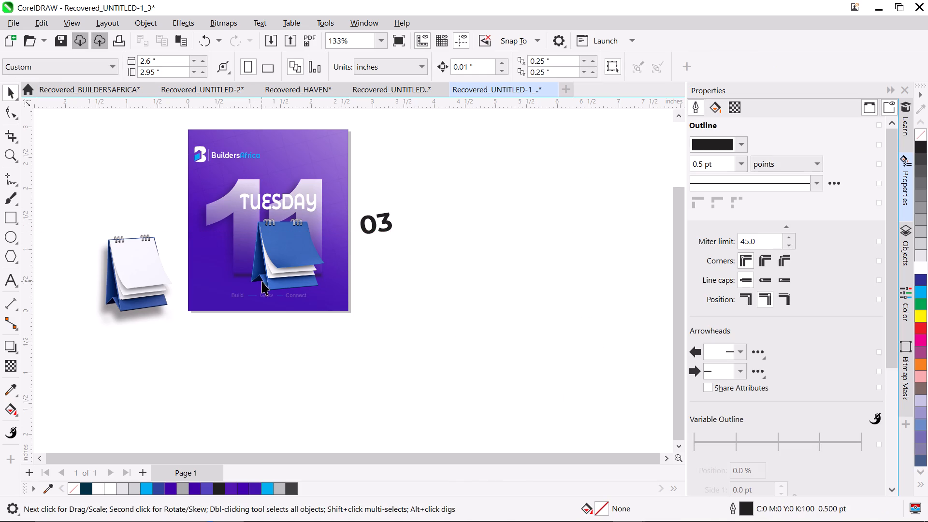
Narrow the blue calendar to about 1.15 inches wide and move it to about X 1.60, Y 1.00 inches on the flyer.
{"action": "left_click", "coordinate": [277, 246]}
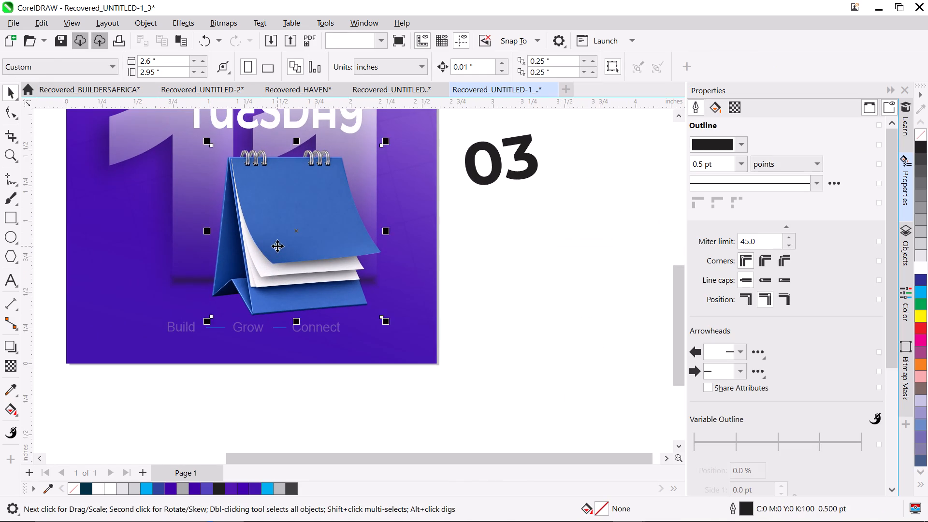
{"action": "left_click_drag", "start_coordinate": [208, 232], "coordinate": [215, 232]}
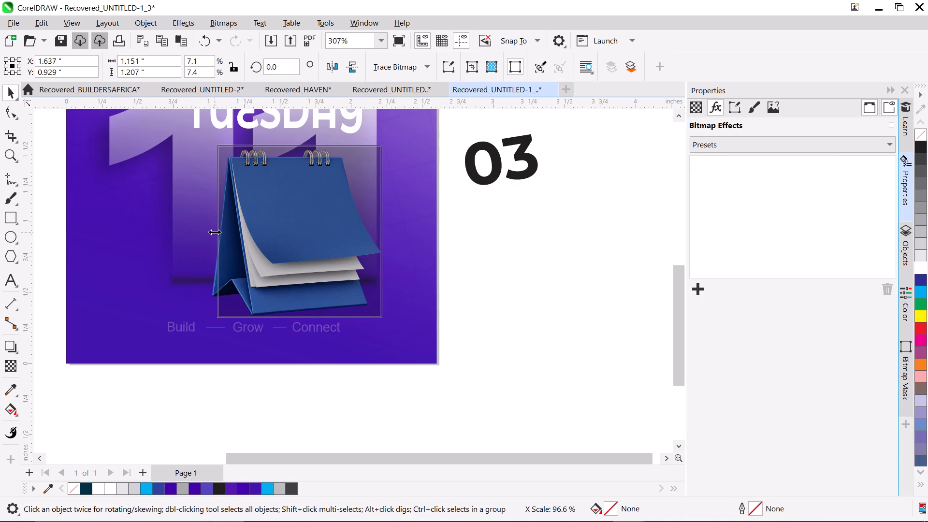
{"action": "left_click_drag", "start_coordinate": [215, 232], "coordinate": [215, 232]}
{"action": "left_click_drag", "start_coordinate": [283, 234], "coordinate": [283, 227]}
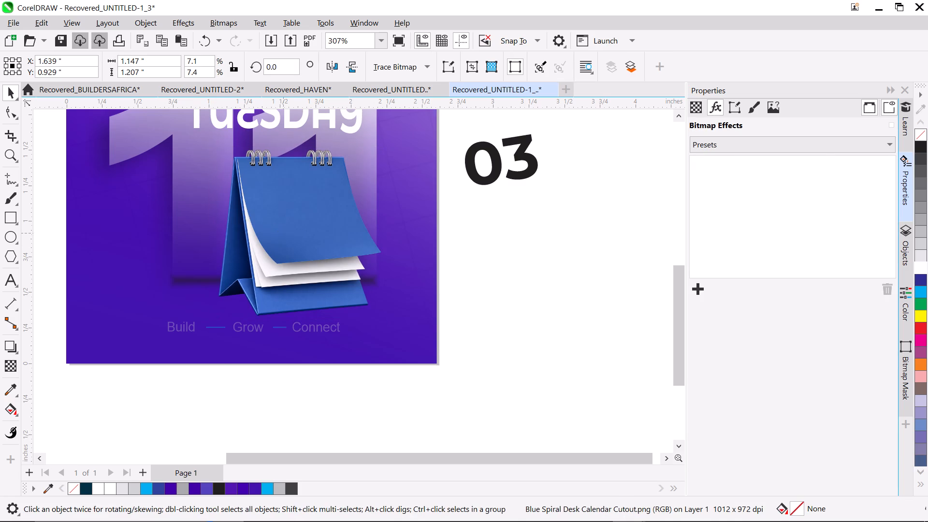
{"action": "left_click_drag", "start_coordinate": [283, 227], "coordinate": [283, 218]}
{"action": "left_click_drag", "start_coordinate": [283, 218], "coordinate": [278, 224]}
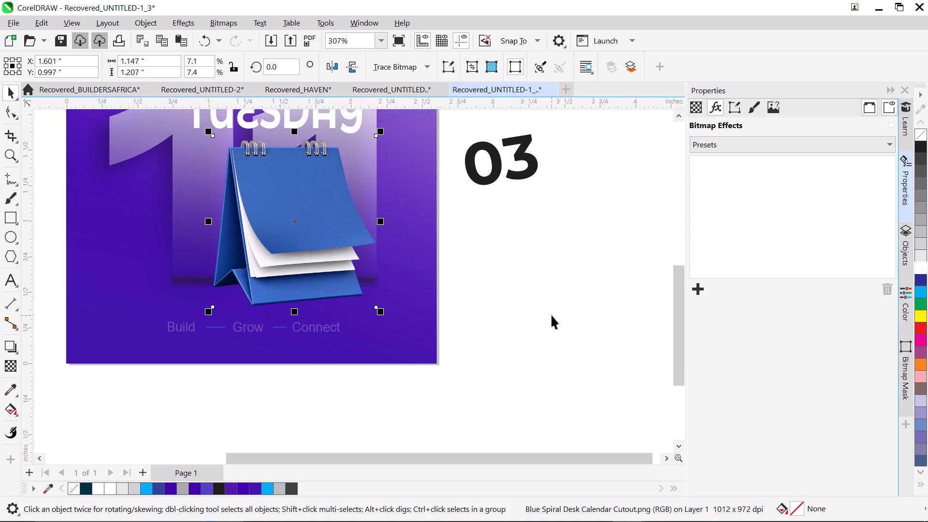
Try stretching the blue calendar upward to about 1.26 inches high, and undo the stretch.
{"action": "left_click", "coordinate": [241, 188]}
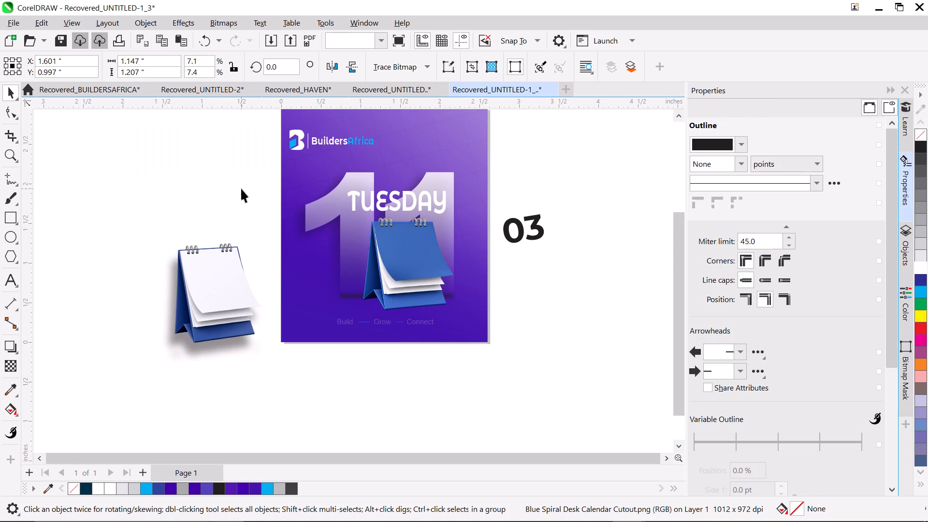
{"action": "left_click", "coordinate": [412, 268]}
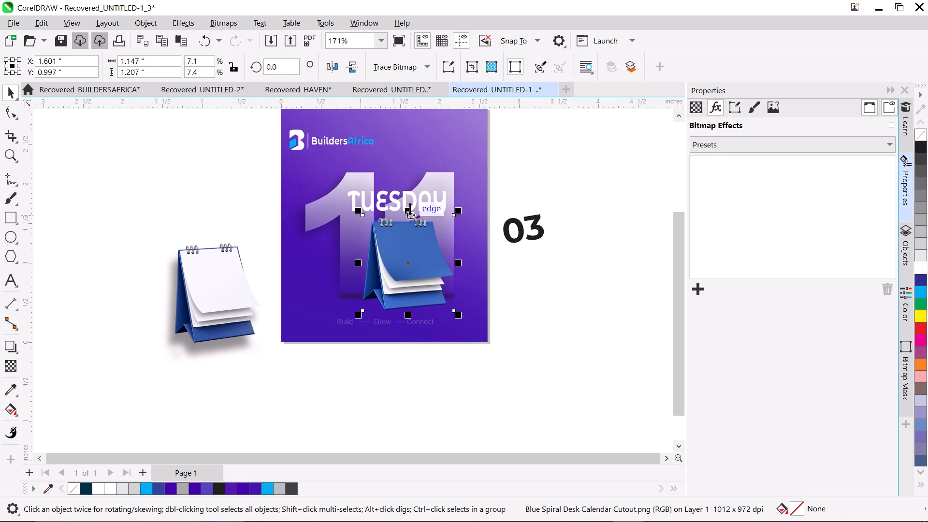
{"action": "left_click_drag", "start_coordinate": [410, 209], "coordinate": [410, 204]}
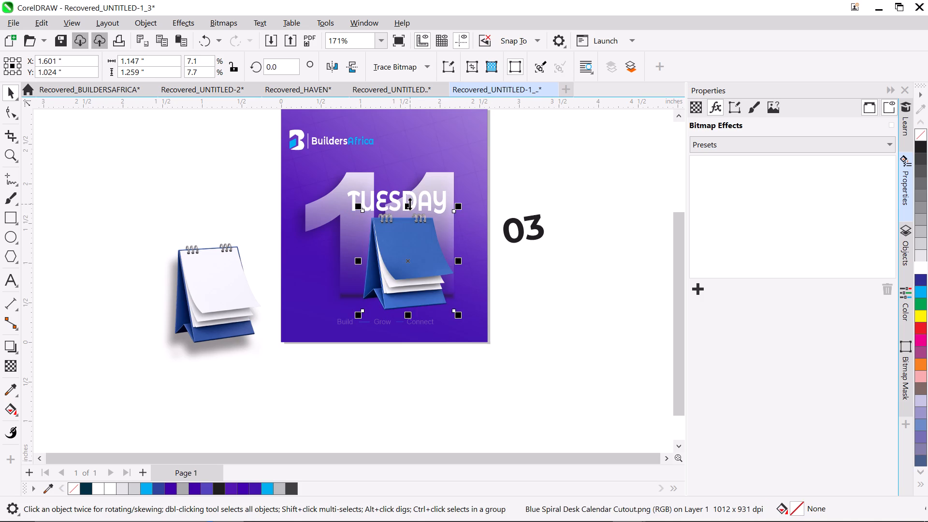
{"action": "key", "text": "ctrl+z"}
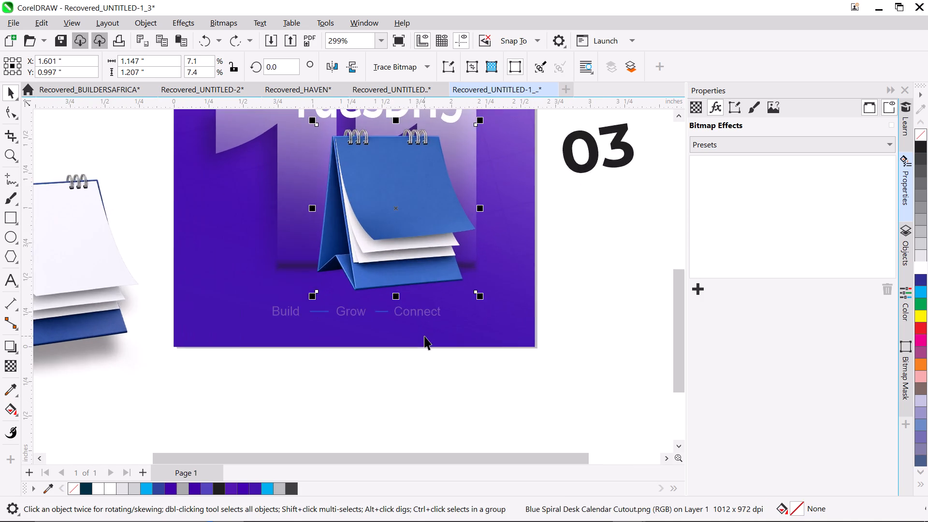
Enlarge the blue calendar to about 1.25 × 1.32 inches, centred at about X 1.55, Y 1.05 inches.
{"action": "left_click_drag", "start_coordinate": [367, 228], "coordinate": [359, 221]}
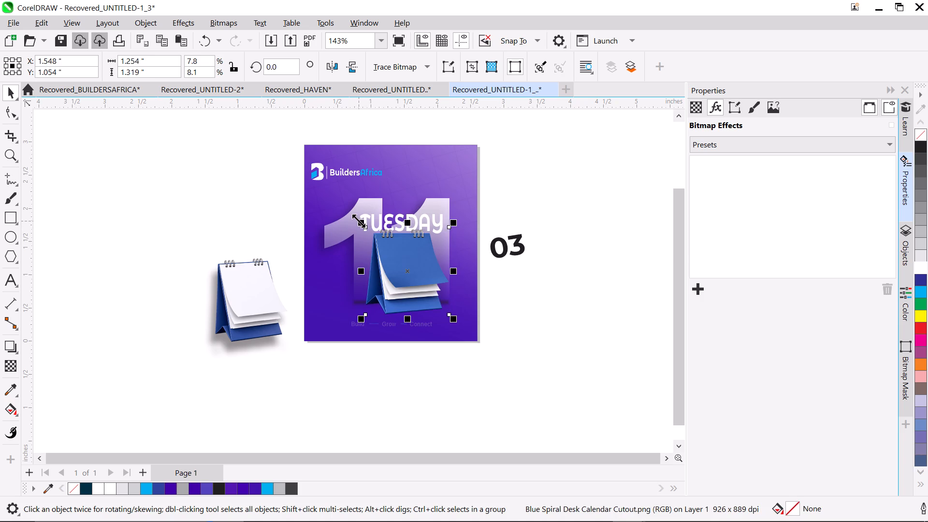
{"action": "left_click", "coordinate": [604, 315]}
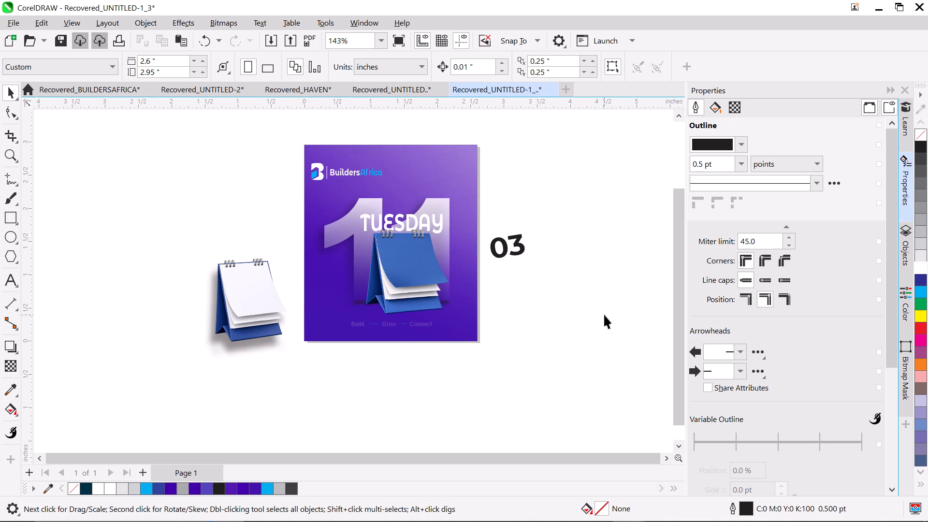
Scale the "TUESDAY" text down to about 0.88 × 0.21 inches, about 18.3 pt, above the blue calendar.
{"action": "left_click", "coordinate": [418, 219]}
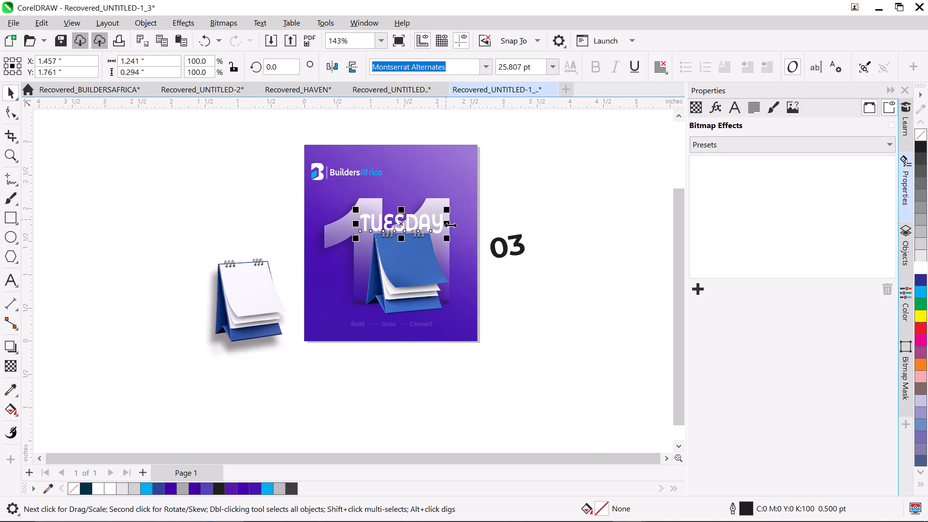
{"action": "left_click_drag", "start_coordinate": [448, 240], "coordinate": [424, 237]}
Order the "TUESDAY" text in front of the blue calendar.
{"action": "right_click", "coordinate": [390, 224]}
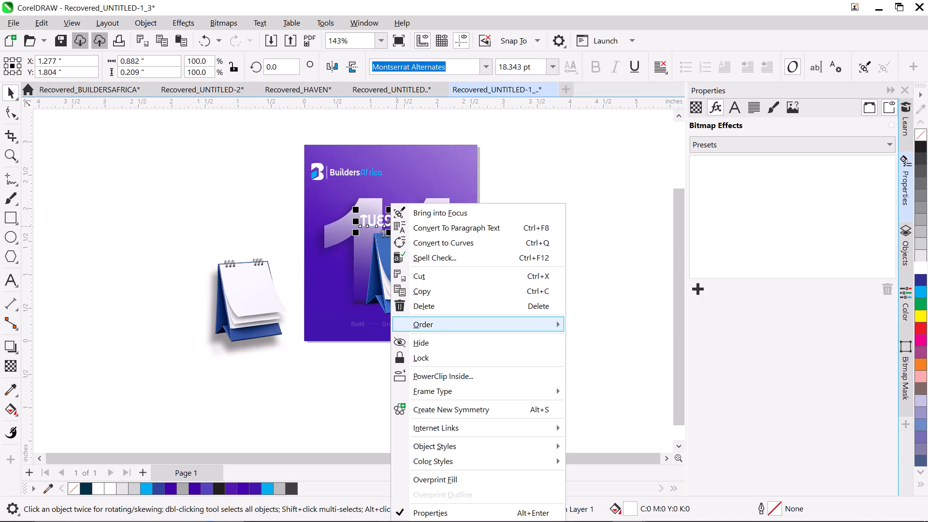
{"action": "left_click", "coordinate": [604, 421]}
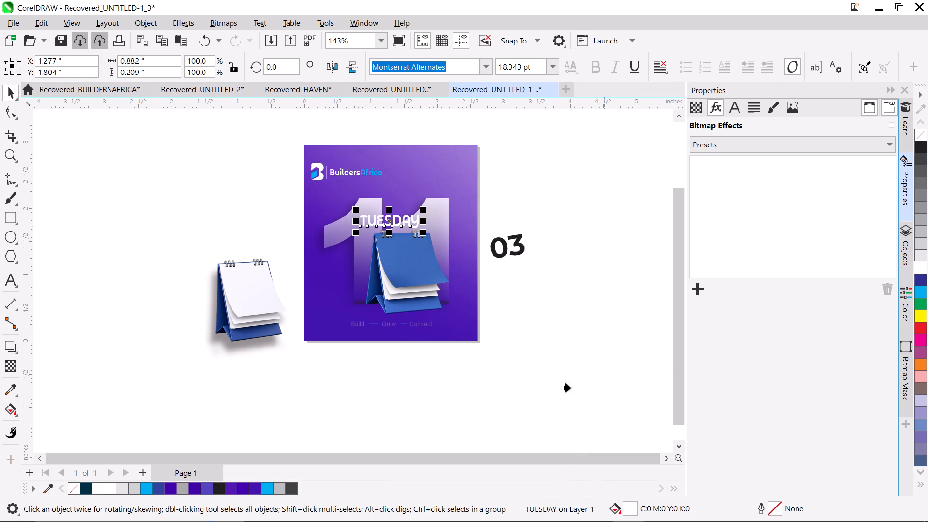
{"action": "left_click", "coordinate": [392, 266]}
Scale the "TUESDAY" text to about 0.62 × 0.15 inches and place it high on the blue cover, about X 1.53, Y 1.38 inches.
{"action": "left_click_drag", "start_coordinate": [386, 222], "coordinate": [406, 260]}
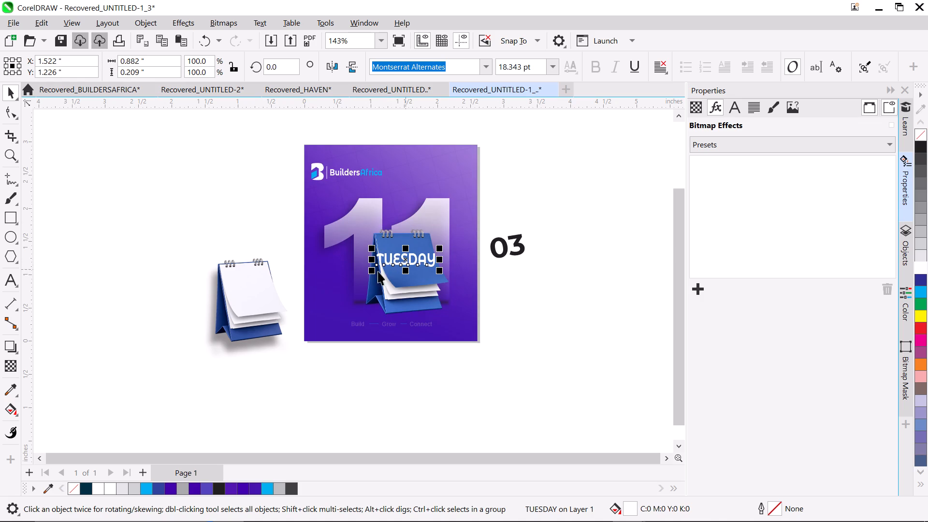
{"action": "left_click_drag", "start_coordinate": [371, 273], "coordinate": [380, 272]}
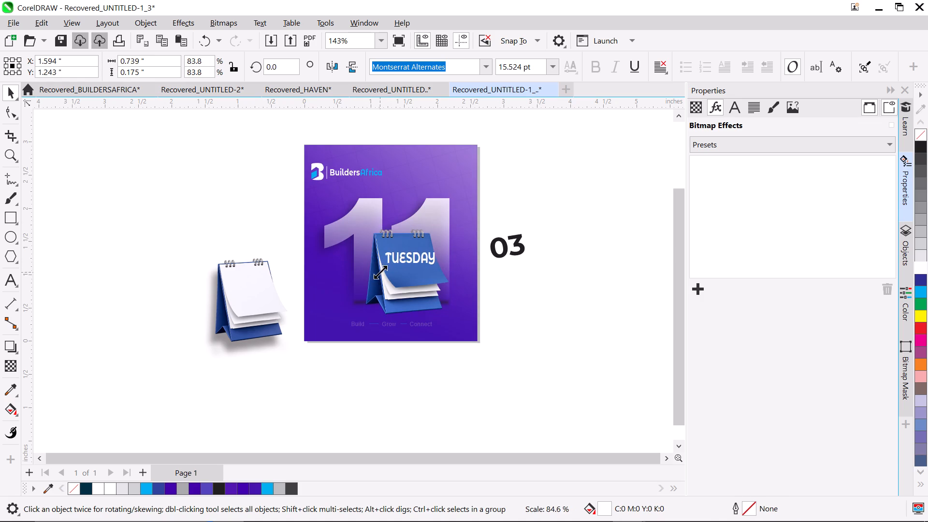
{"action": "left_click_drag", "start_coordinate": [380, 272], "coordinate": [383, 271]}
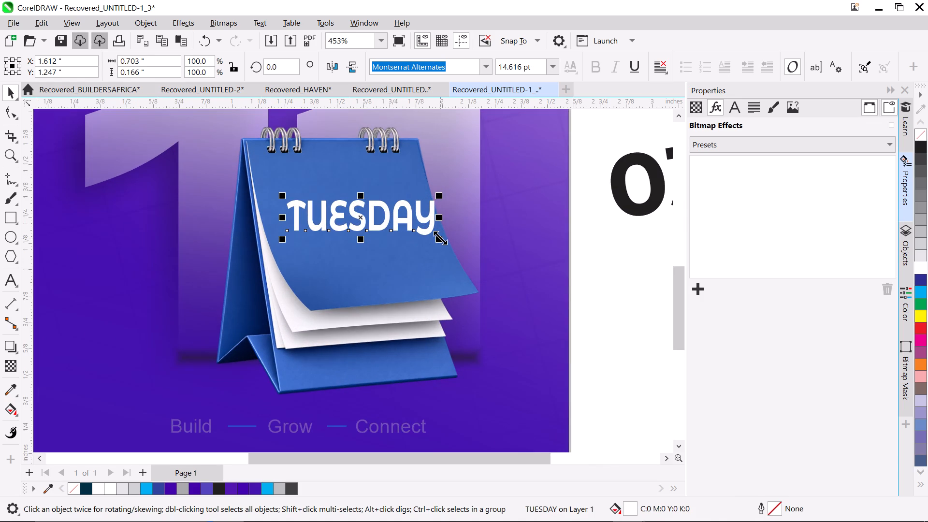
{"action": "left_click_drag", "start_coordinate": [440, 238], "coordinate": [422, 235]}
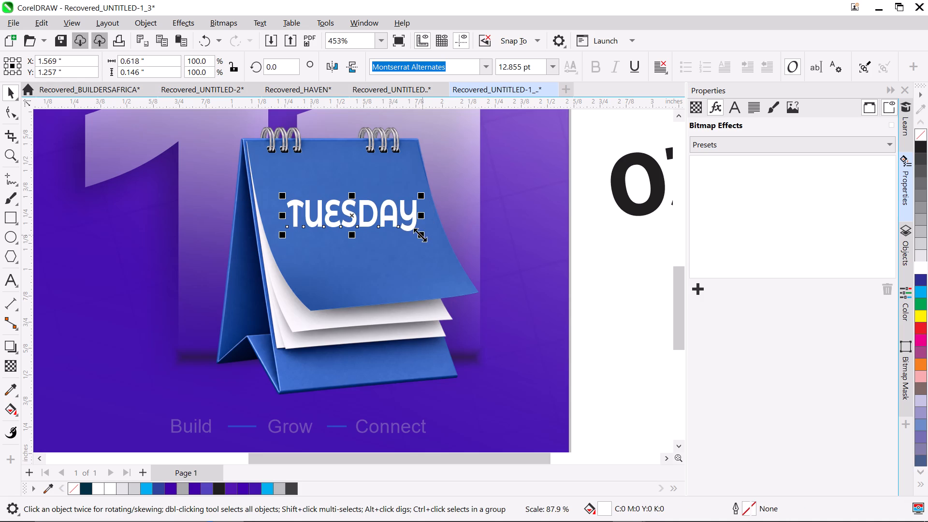
{"action": "left_click_drag", "start_coordinate": [360, 217], "coordinate": [357, 203]}
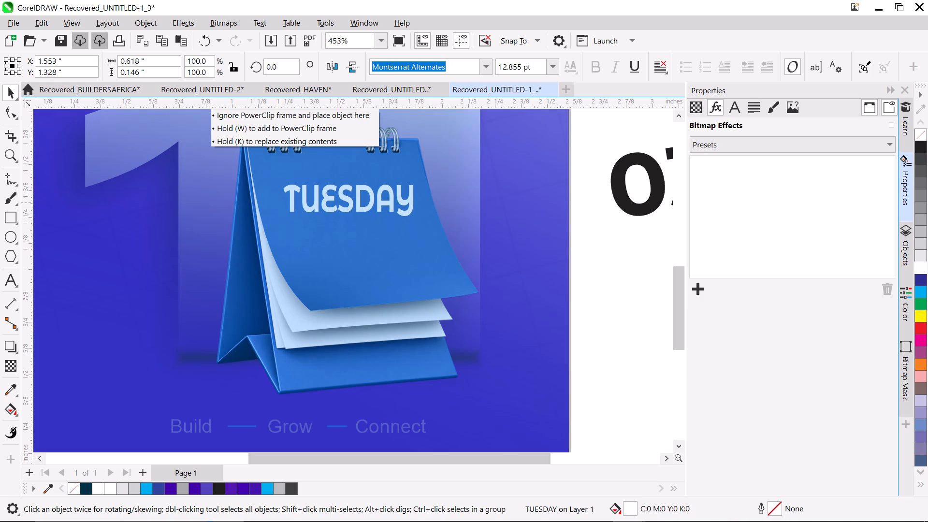
{"action": "left_click_drag", "start_coordinate": [357, 203], "coordinate": [352, 197]}
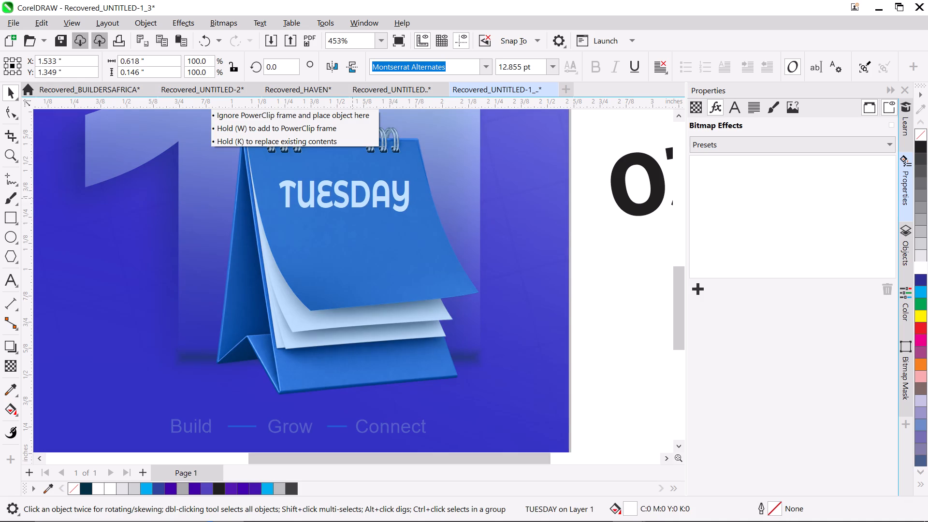
{"action": "left_click_drag", "start_coordinate": [352, 197], "coordinate": [352, 192]}
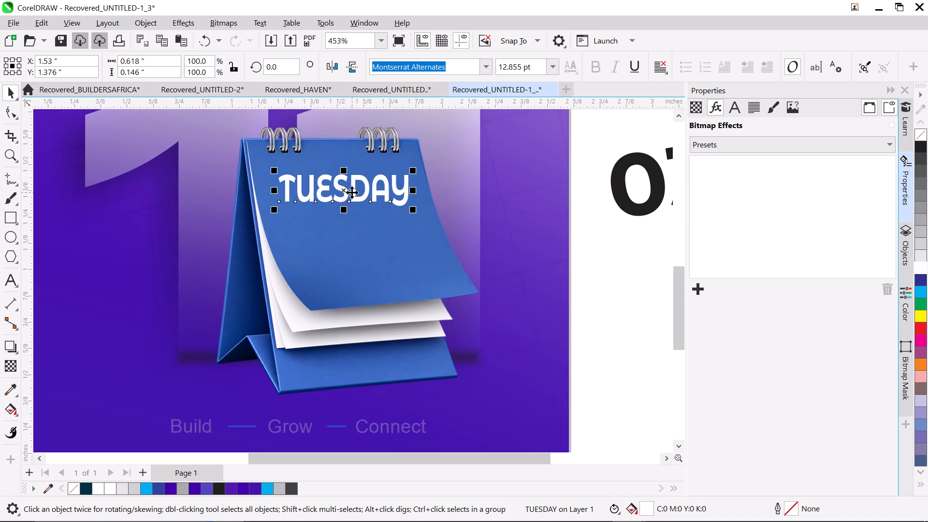
{"action": "left_click", "coordinate": [413, 172]}
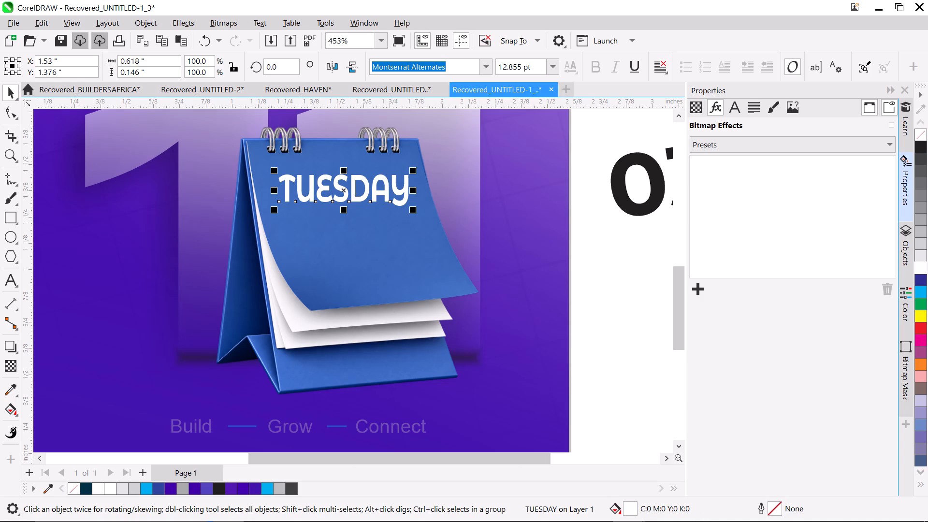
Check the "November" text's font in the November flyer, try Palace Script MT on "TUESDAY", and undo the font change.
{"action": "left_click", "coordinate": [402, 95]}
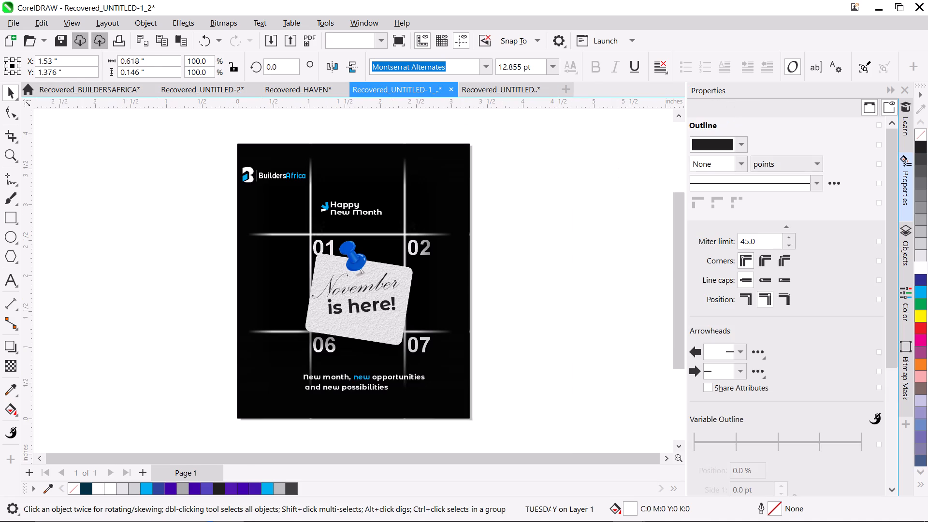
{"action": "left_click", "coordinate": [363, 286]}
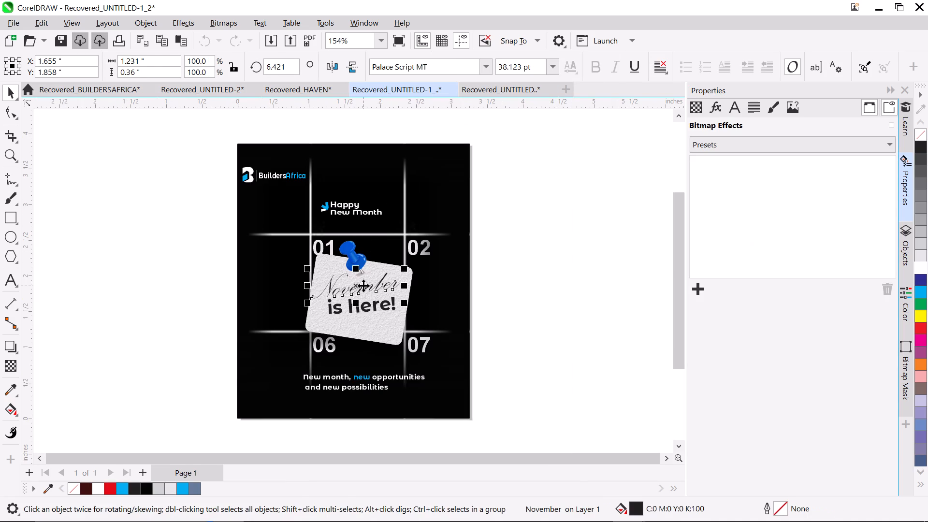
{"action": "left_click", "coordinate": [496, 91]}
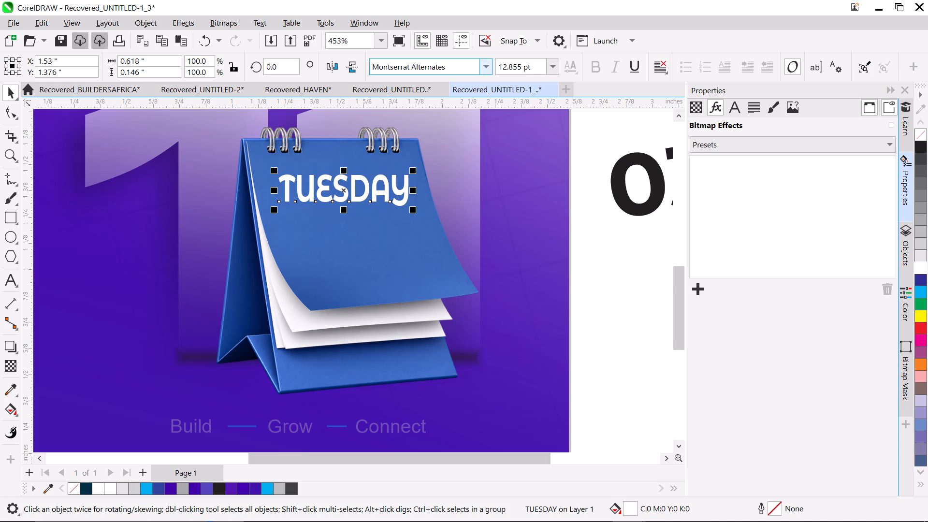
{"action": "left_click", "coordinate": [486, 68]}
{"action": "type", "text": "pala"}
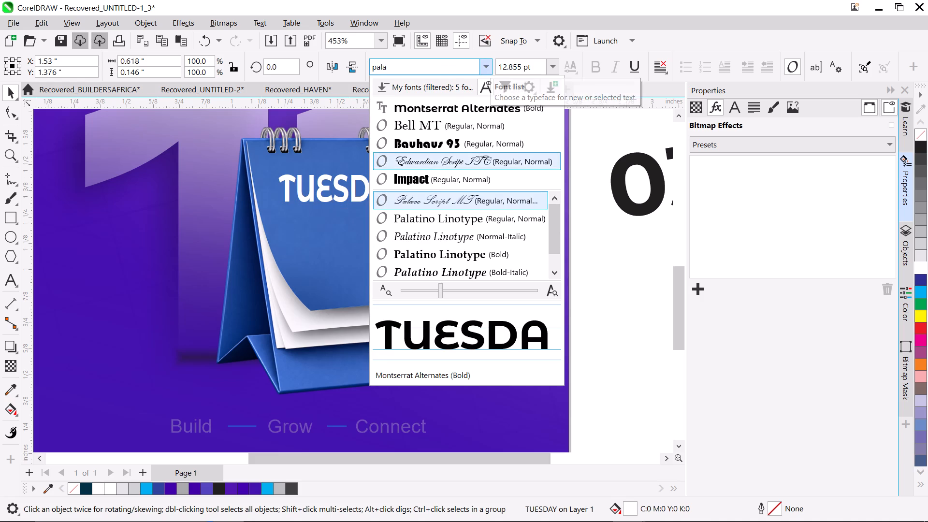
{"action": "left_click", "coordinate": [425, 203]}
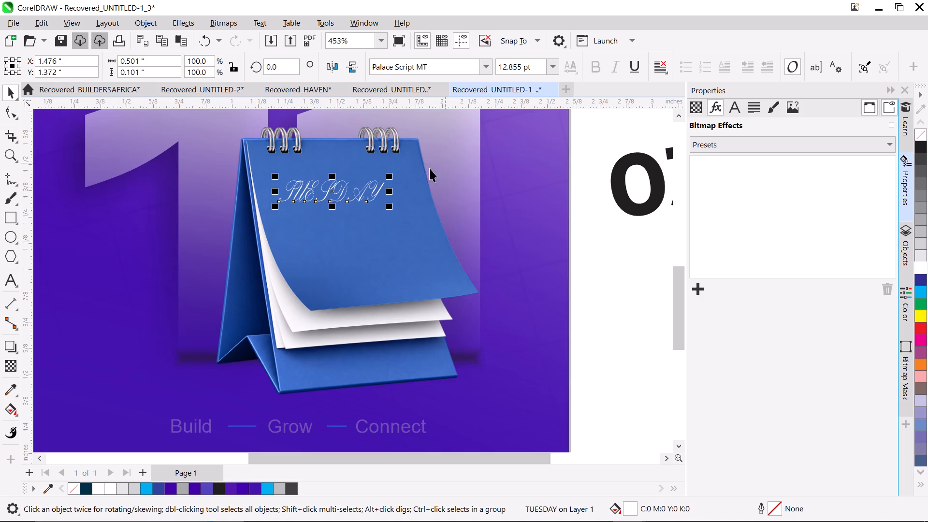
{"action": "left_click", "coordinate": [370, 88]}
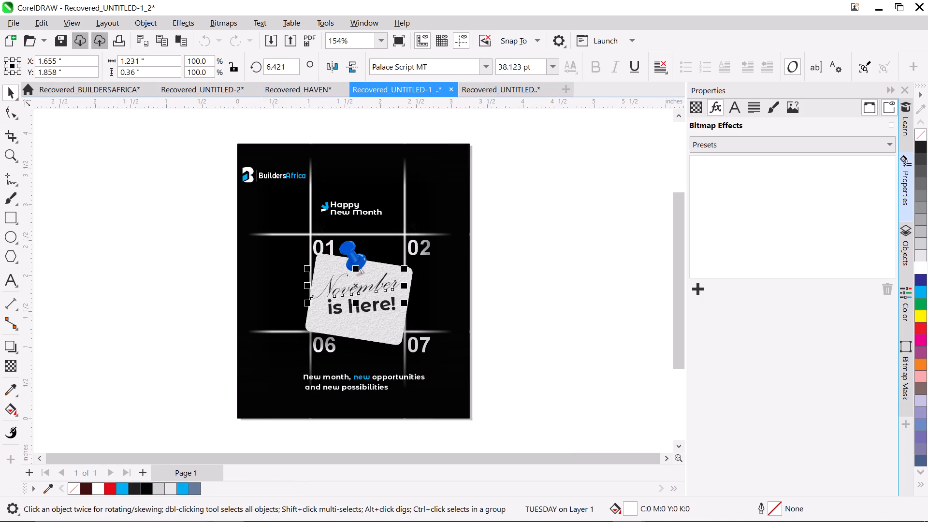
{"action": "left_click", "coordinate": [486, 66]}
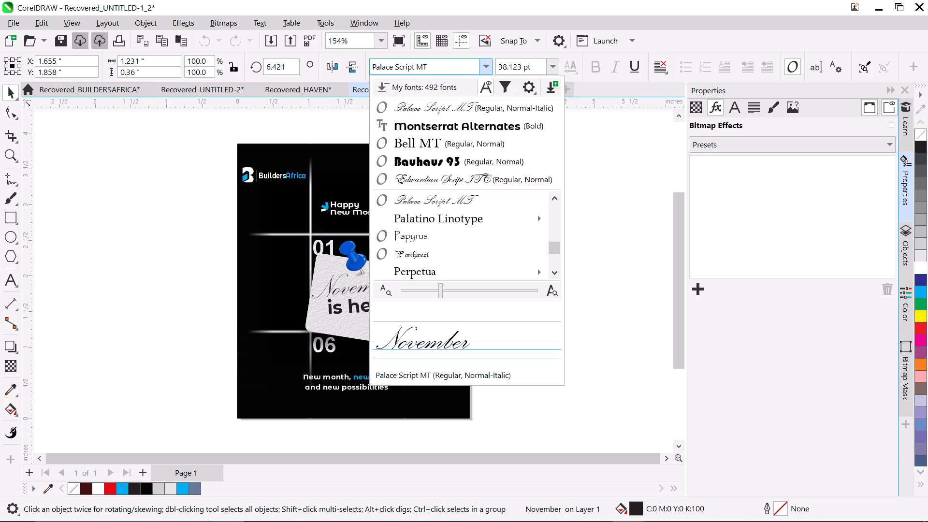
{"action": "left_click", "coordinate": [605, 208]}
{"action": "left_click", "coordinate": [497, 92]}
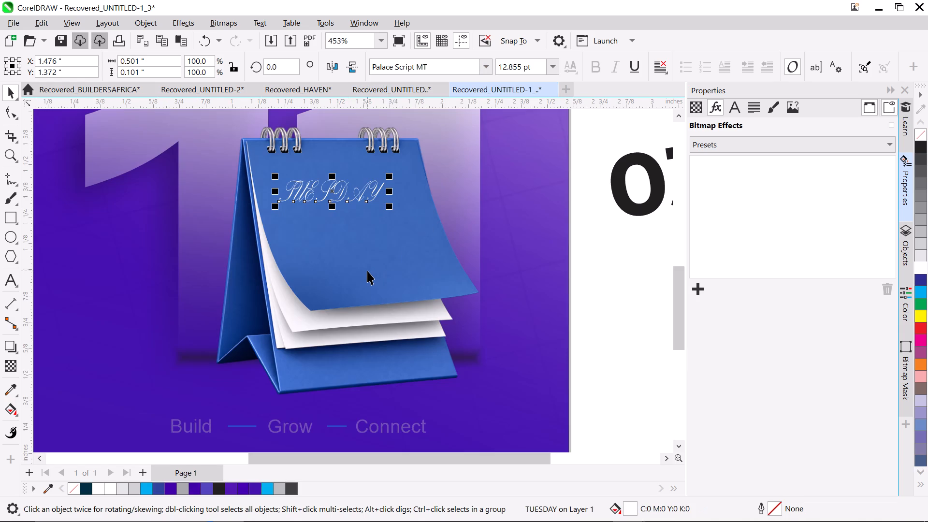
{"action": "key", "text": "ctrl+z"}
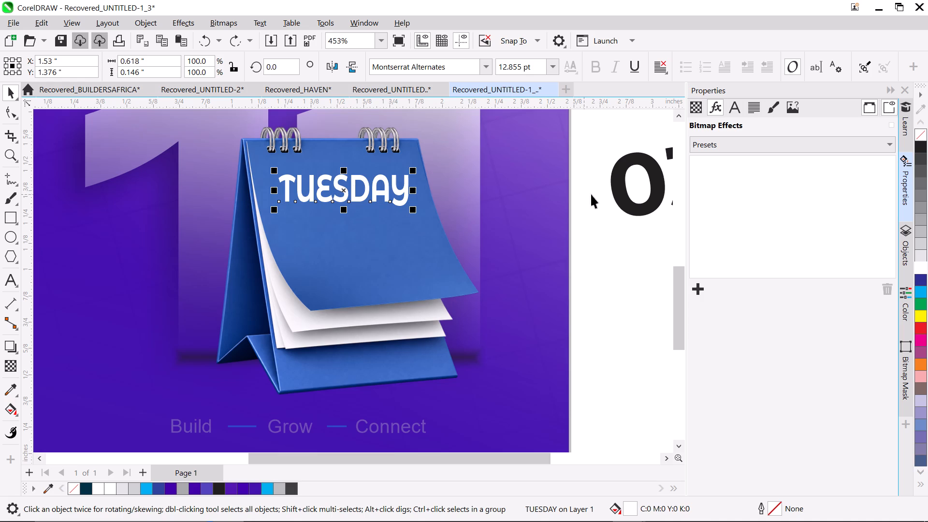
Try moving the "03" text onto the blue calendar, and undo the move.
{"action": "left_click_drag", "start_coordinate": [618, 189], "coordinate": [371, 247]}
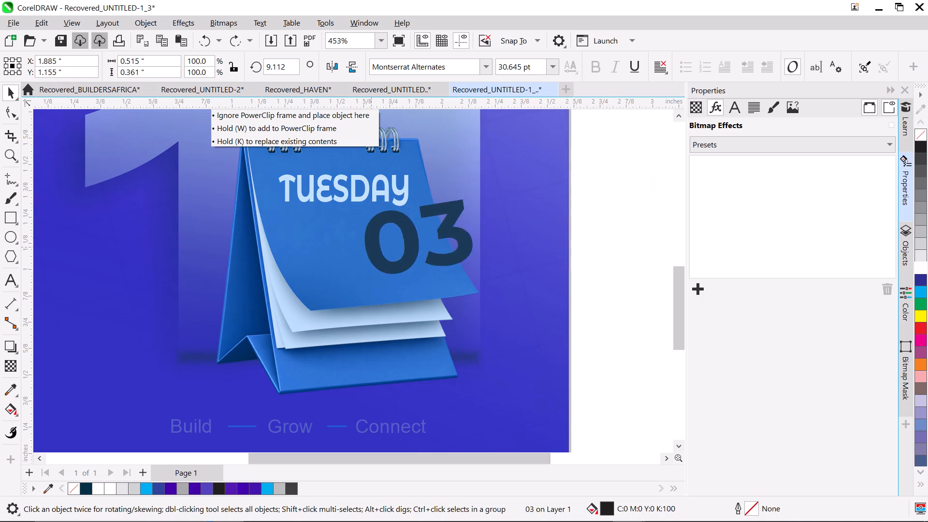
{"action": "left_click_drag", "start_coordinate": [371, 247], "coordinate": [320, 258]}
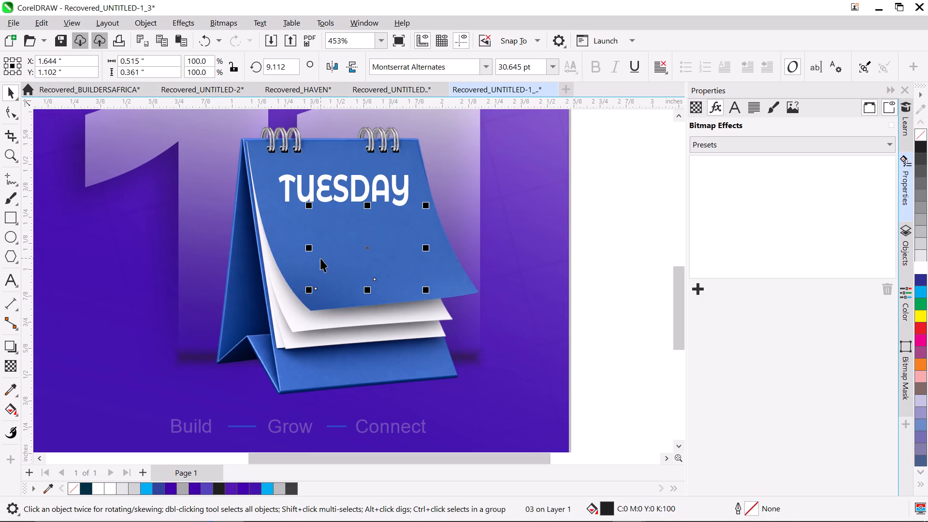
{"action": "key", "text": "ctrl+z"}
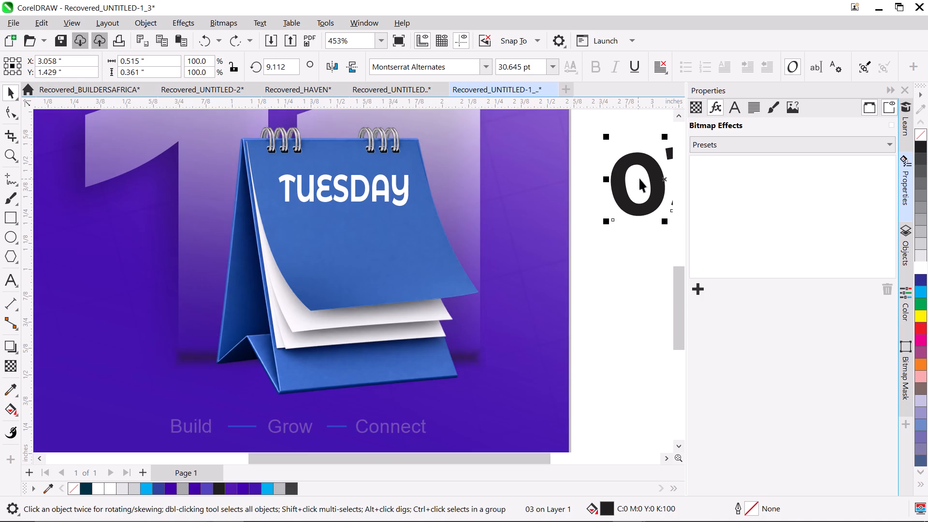
Move the "03" text to overlap the blue calendar's right edge and order it in front of the calendar.
{"action": "left_click_drag", "start_coordinate": [620, 190], "coordinate": [451, 247]}
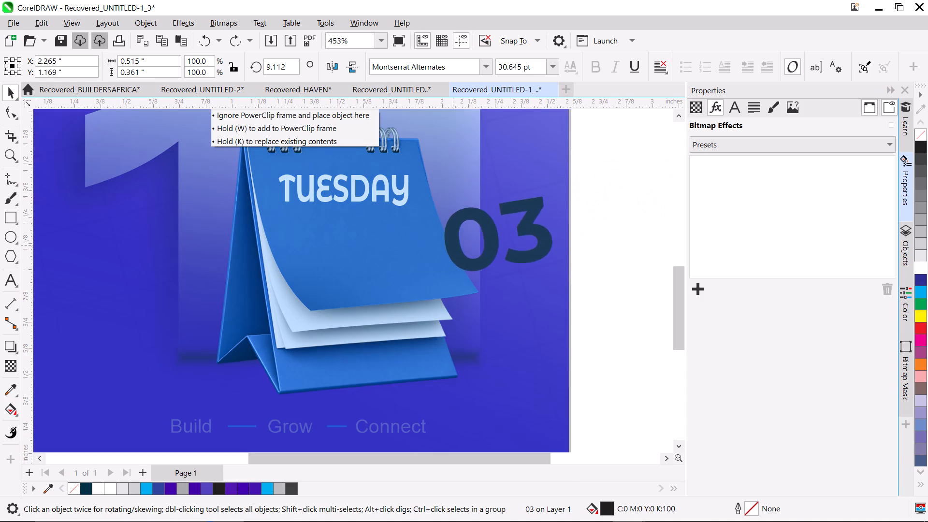
{"action": "left_click_drag", "start_coordinate": [451, 247], "coordinate": [430, 256]}
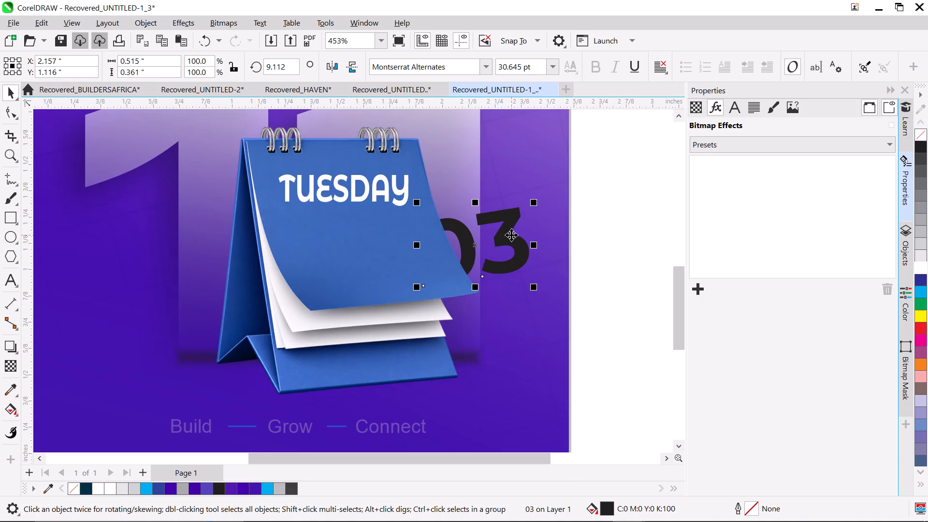
{"action": "right_click", "coordinate": [511, 235]}
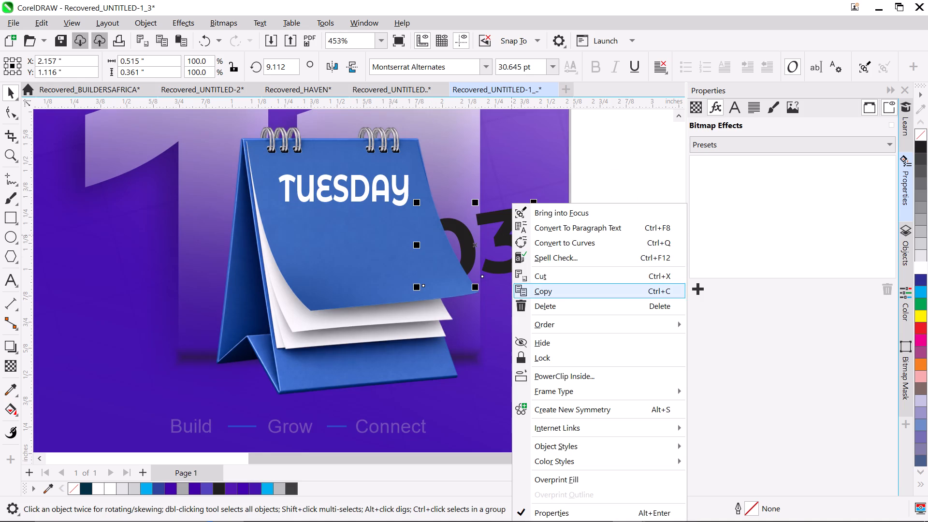
{"action": "left_click", "coordinate": [553, 325]}
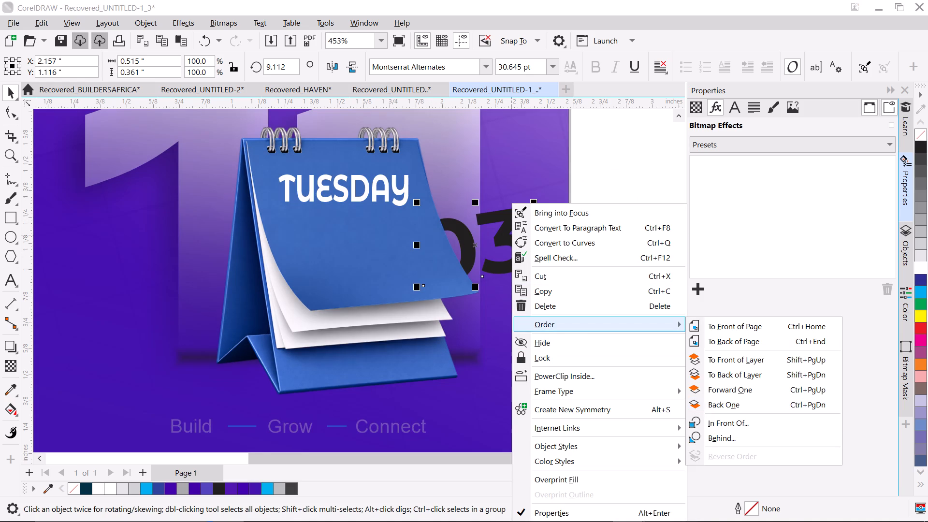
{"action": "left_click", "coordinate": [705, 416]}
{"action": "left_click", "coordinate": [361, 269]}
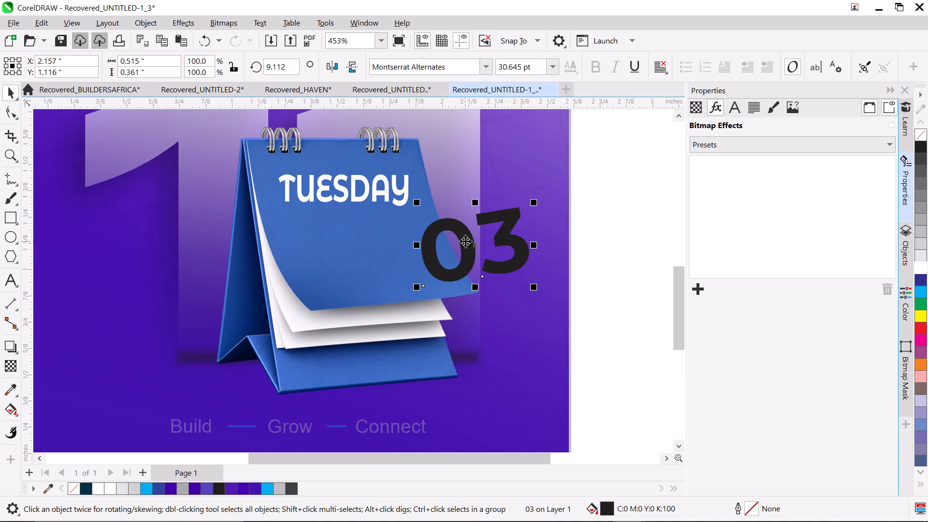
Position the "03" below "TUESDAY" at about X 1.66, Y 1.08 inches and fill it white.
{"action": "left_click_drag", "start_coordinate": [465, 241], "coordinate": [360, 249]}
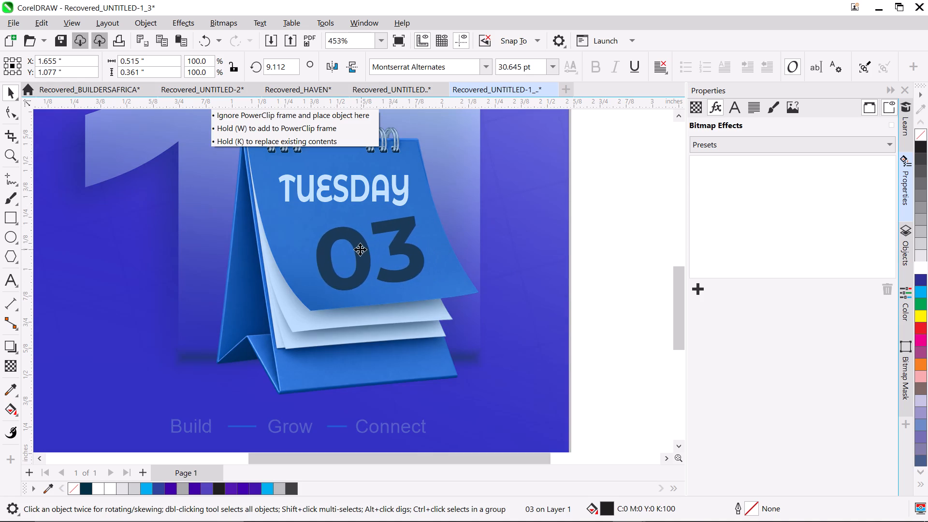
{"action": "left_click", "coordinate": [921, 266]}
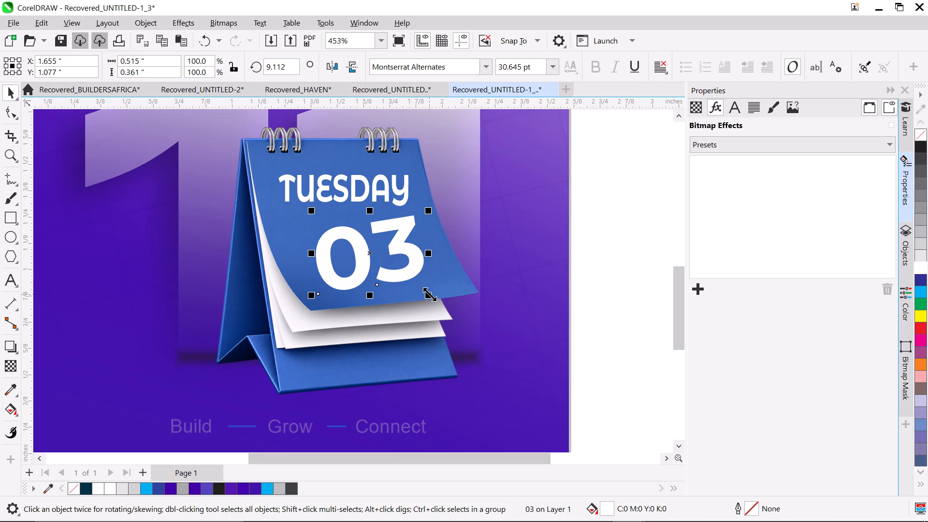
Scale the "03" text down to about 0.35 × 0.25 inches, about 20.9 pt.
{"action": "left_click_drag", "start_coordinate": [430, 294], "coordinate": [396, 280]}
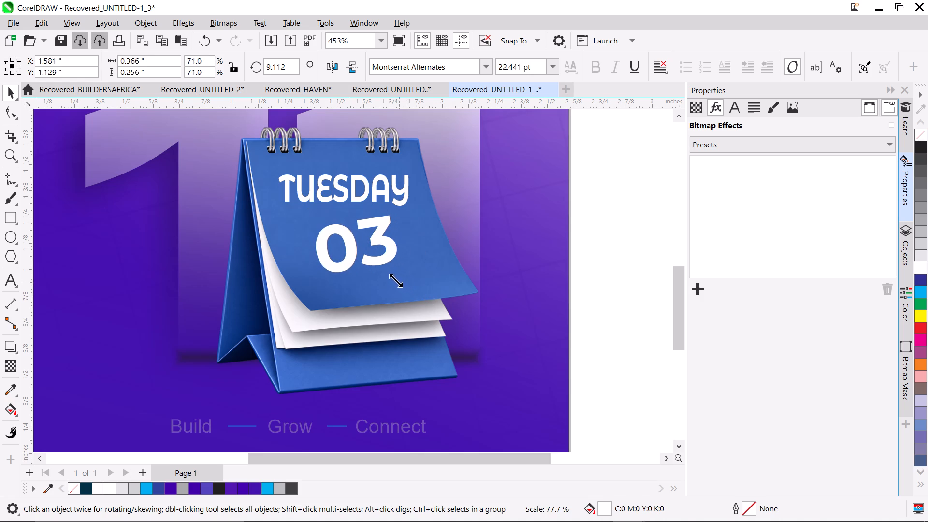
{"action": "left_click_drag", "start_coordinate": [396, 280], "coordinate": [395, 280]}
Rotate the "03" text clockwise to a nearly level angle of about 357.3°.
{"action": "left_click", "coordinate": [382, 262]}
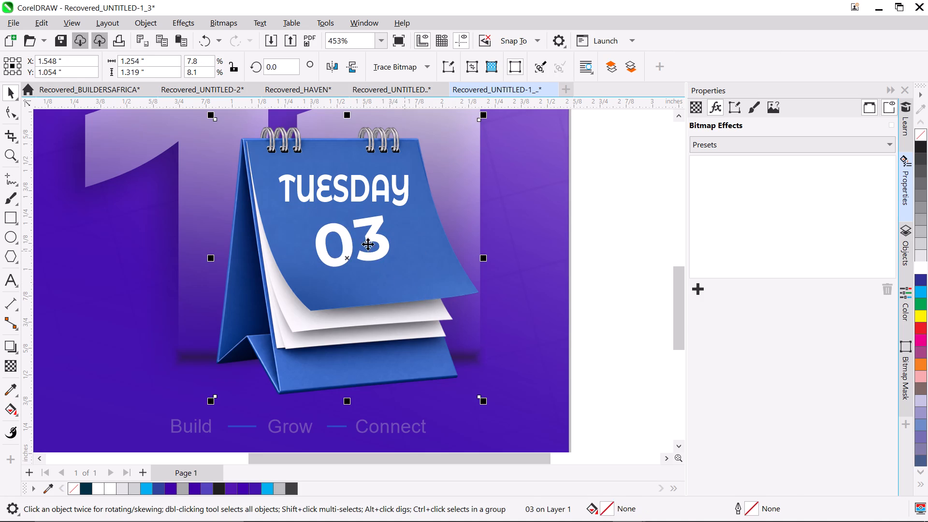
{"action": "left_click", "coordinate": [367, 242]}
{"action": "left_click", "coordinate": [376, 249]}
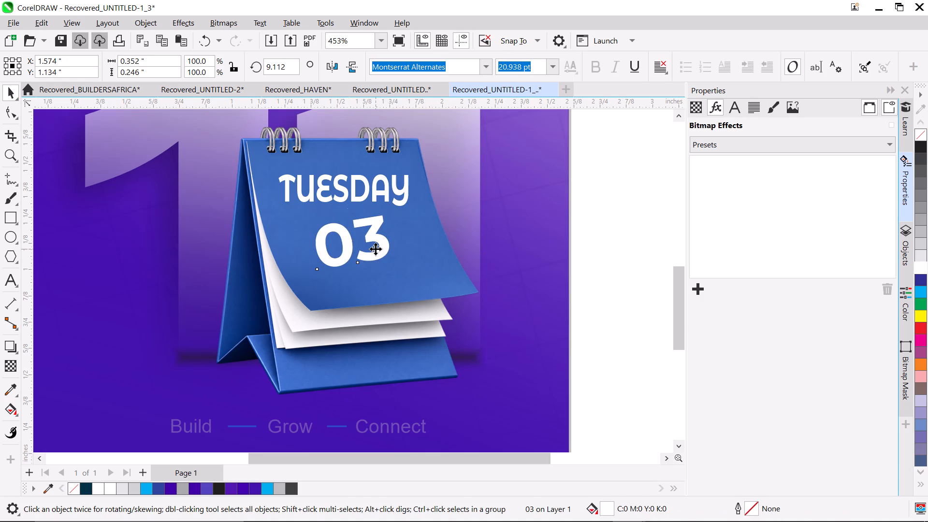
{"action": "left_click_drag", "start_coordinate": [397, 275], "coordinate": [380, 279]}
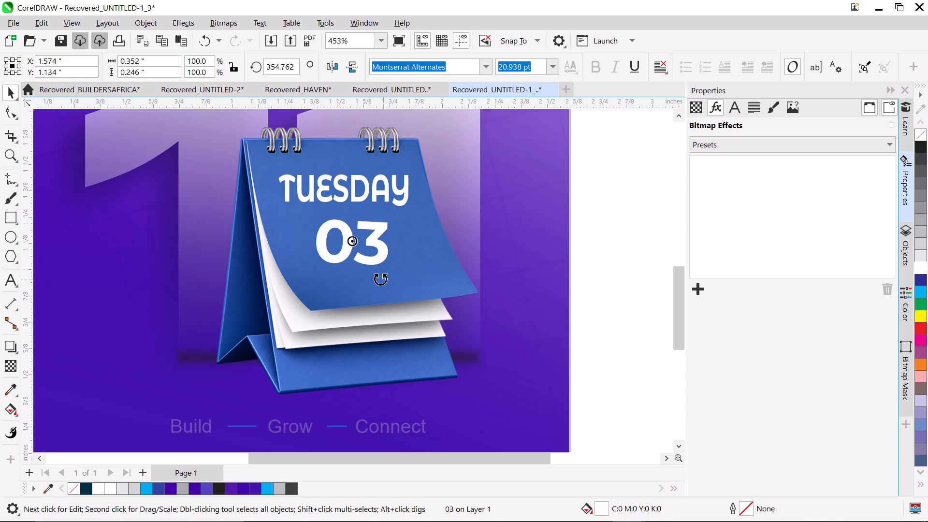
{"action": "left_click_drag", "start_coordinate": [380, 279], "coordinate": [386, 278]}
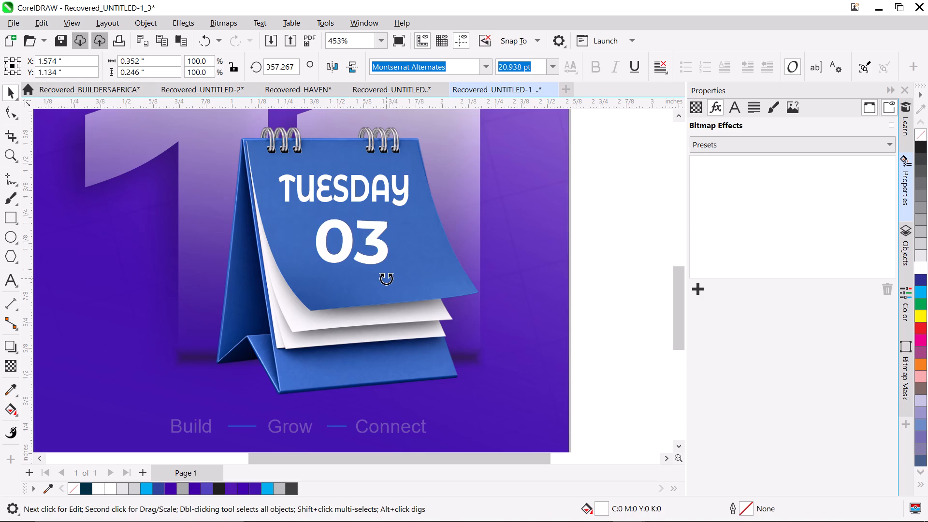
Rotate the "03" text to a level angle of about 0°.
{"action": "left_click_drag", "start_coordinate": [386, 278], "coordinate": [387, 276]}
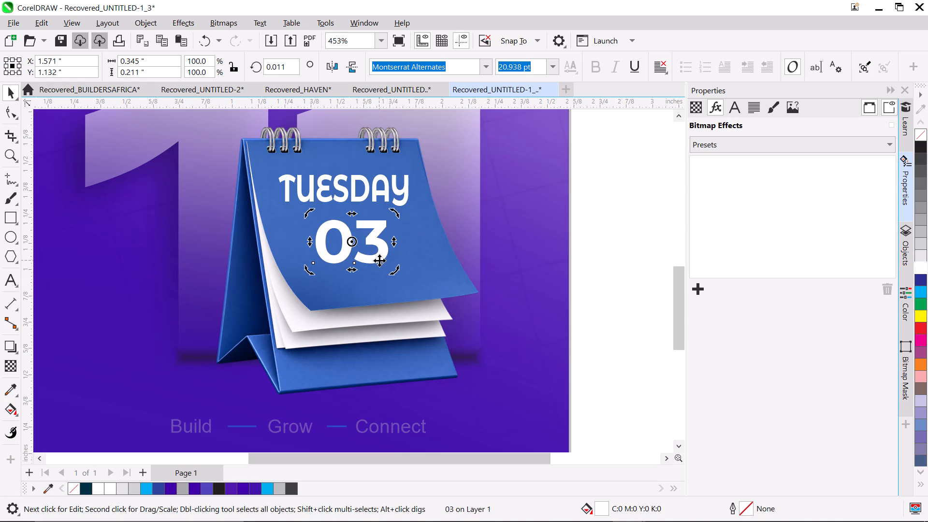
Scale the "03" text down around its centre to about 0.26 × 0.16 inches, about 15.5 pt.
{"action": "left_click", "coordinate": [379, 261]}
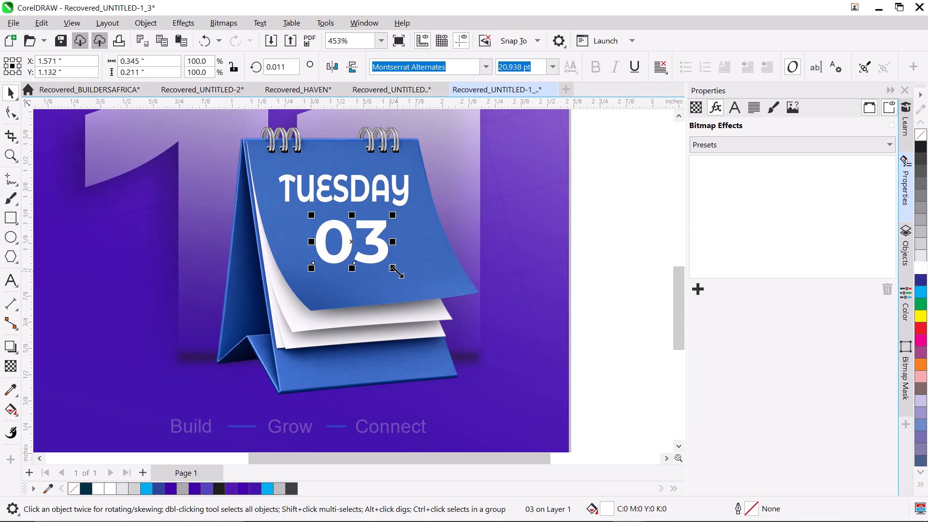
{"action": "left_click_drag", "start_coordinate": [397, 271], "coordinate": [389, 265], "text": "shift"}
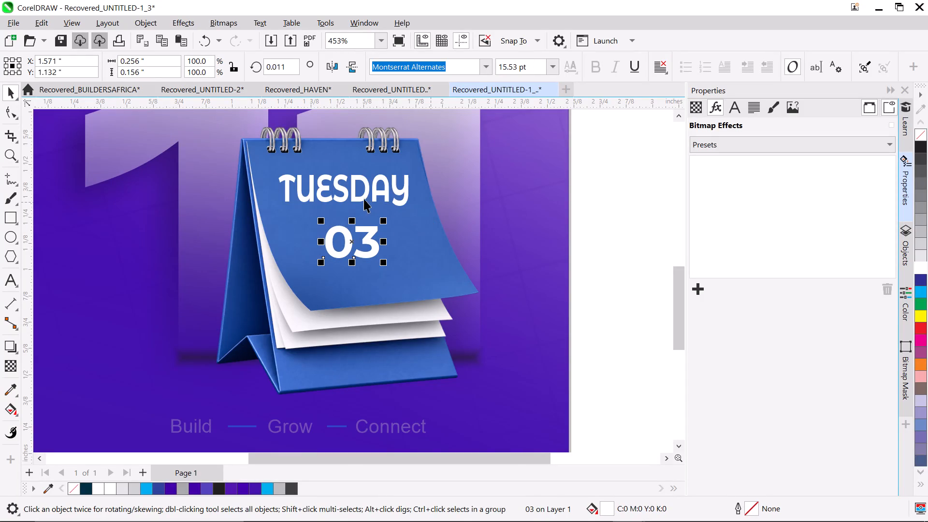
Move the "TUESDAY" text down closer to the "03", at about X 1.52, Y 1.34 inches, leaving nothing selected.
{"action": "left_click_drag", "start_coordinate": [359, 198], "coordinate": [357, 205]}
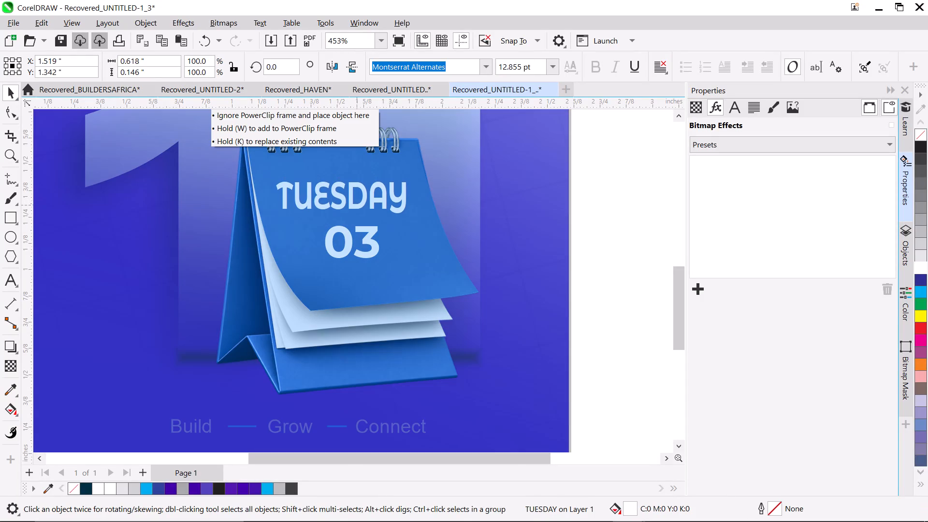
{"action": "left_click_drag", "start_coordinate": [357, 205], "coordinate": [357, 205]}
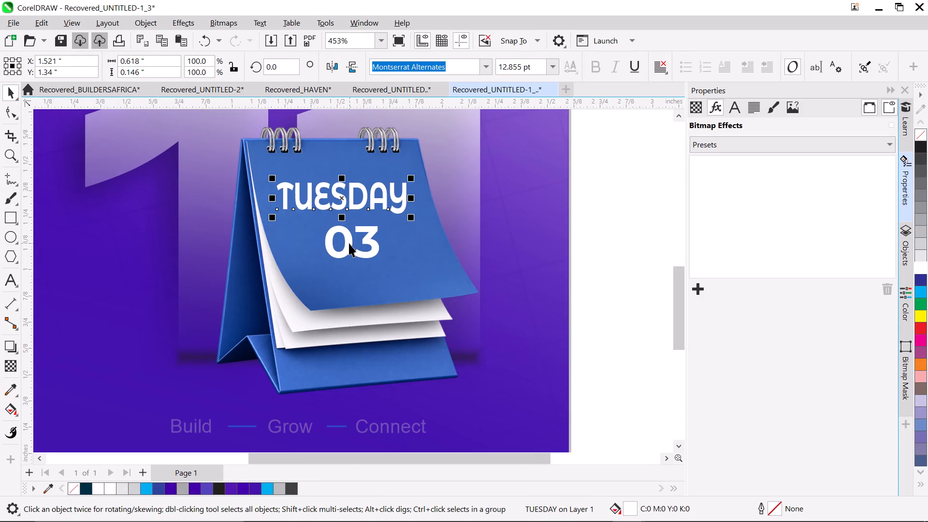
{"action": "left_click", "coordinate": [349, 243]}
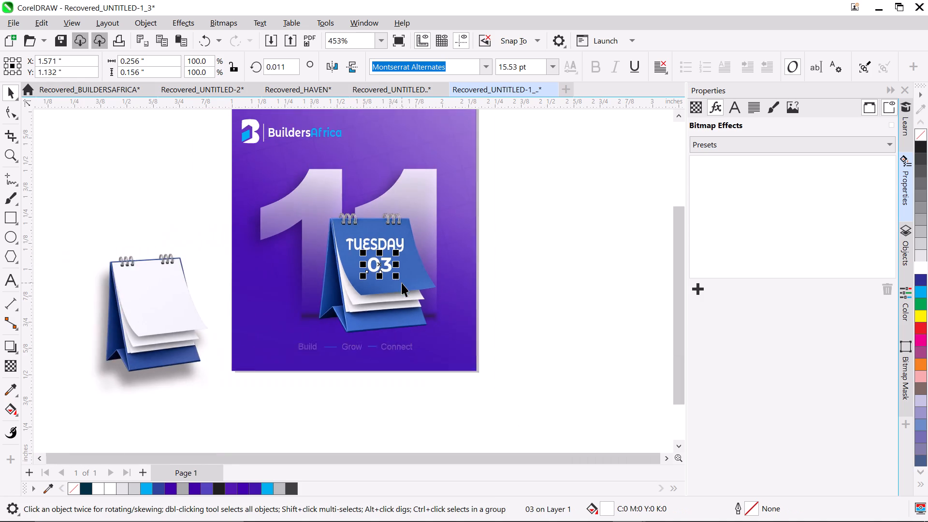
{"action": "left_click", "coordinate": [206, 217]}
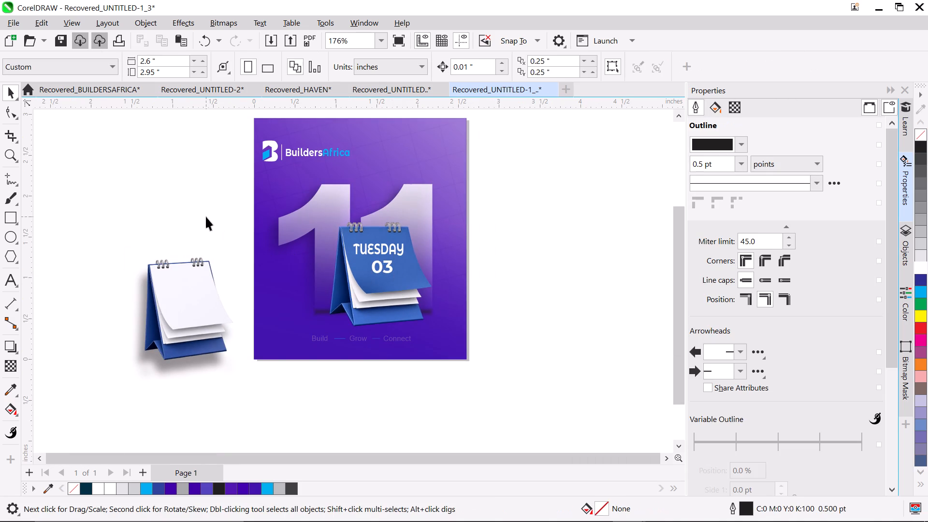
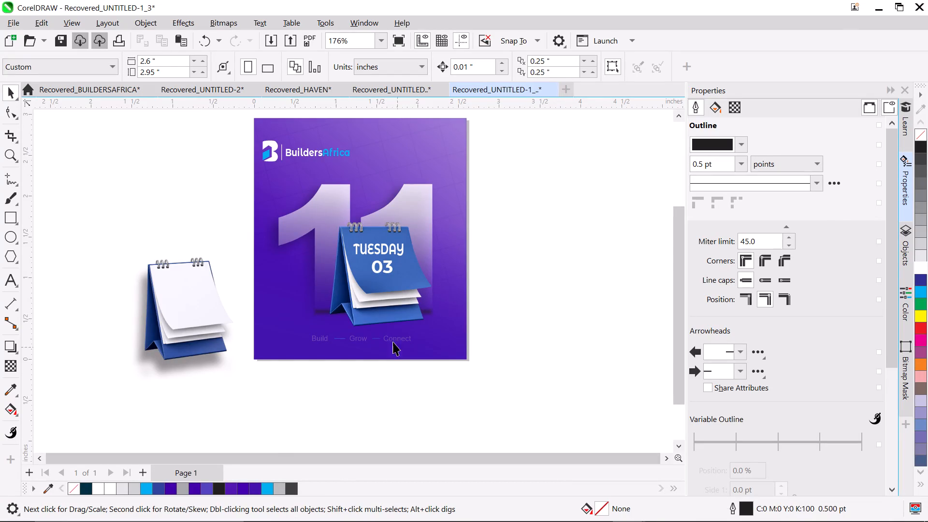
Add a black drop shadow to the blue calendar image, offset down to about -0.047 × -0.141 inches, and leave it deselected.
{"action": "left_click", "coordinate": [383, 300]}
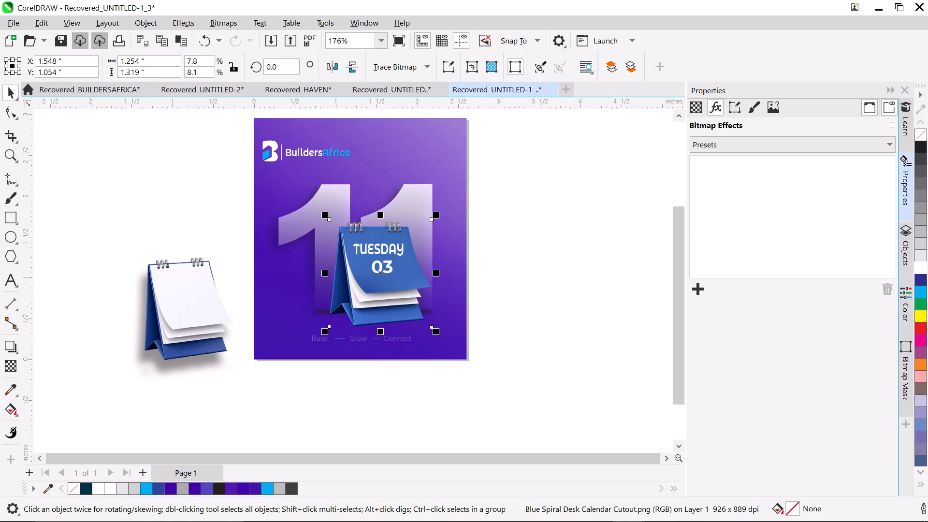
{"action": "left_click", "coordinate": [16, 350]}
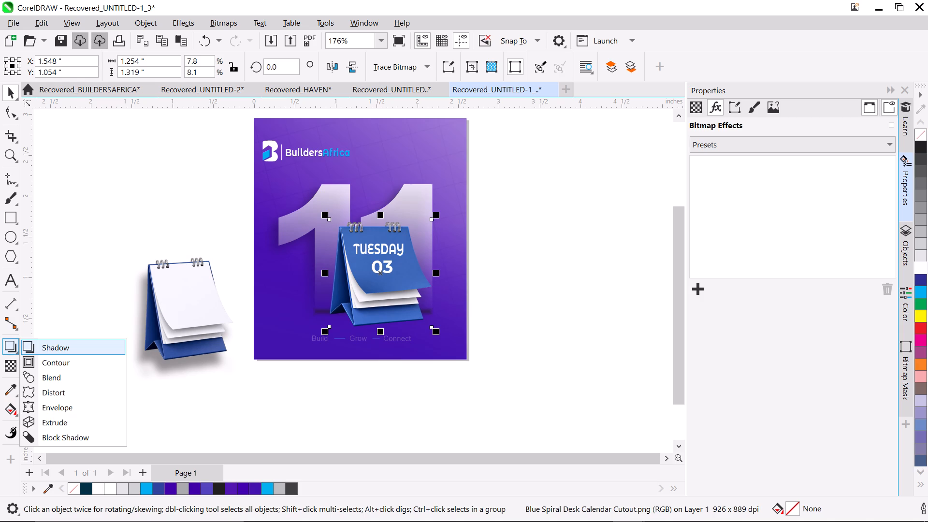
{"action": "left_click", "coordinate": [55, 348]}
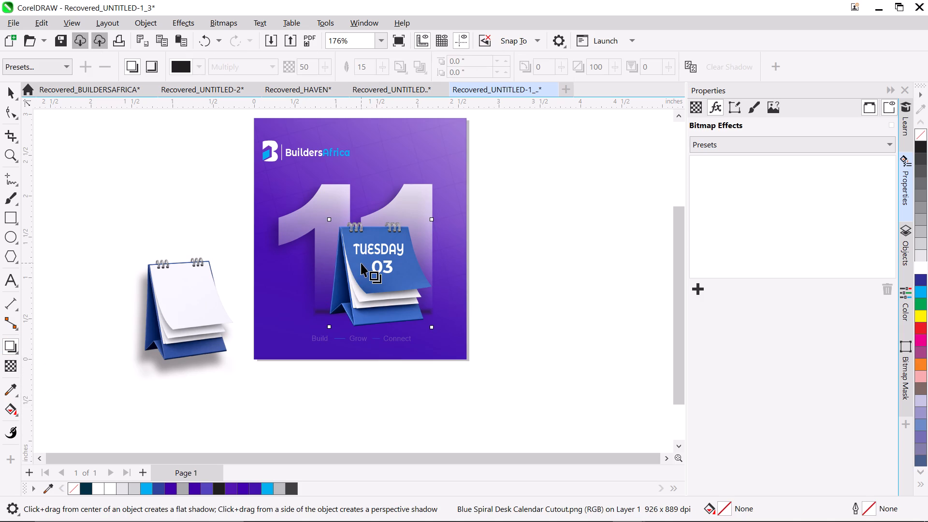
{"action": "left_click_drag", "start_coordinate": [361, 263], "coordinate": [357, 319]}
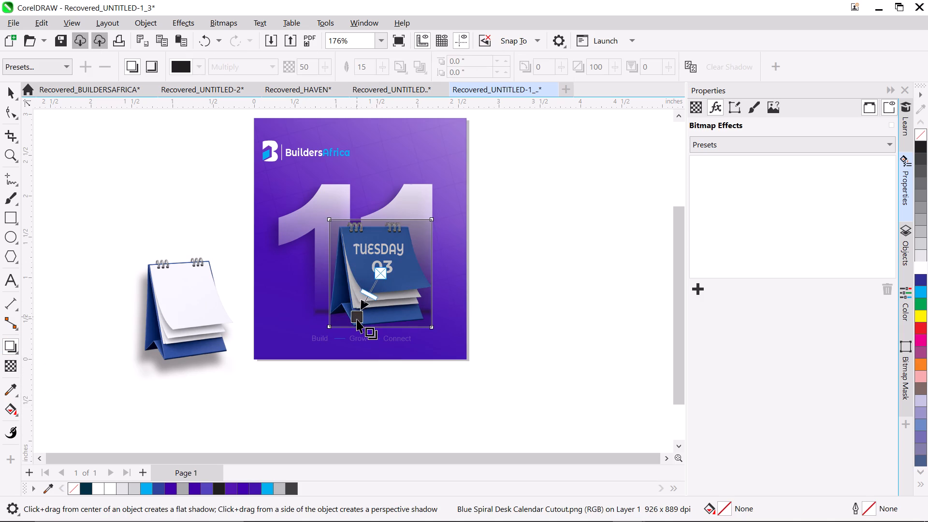
{"action": "left_click_drag", "start_coordinate": [357, 319], "coordinate": [360, 334]}
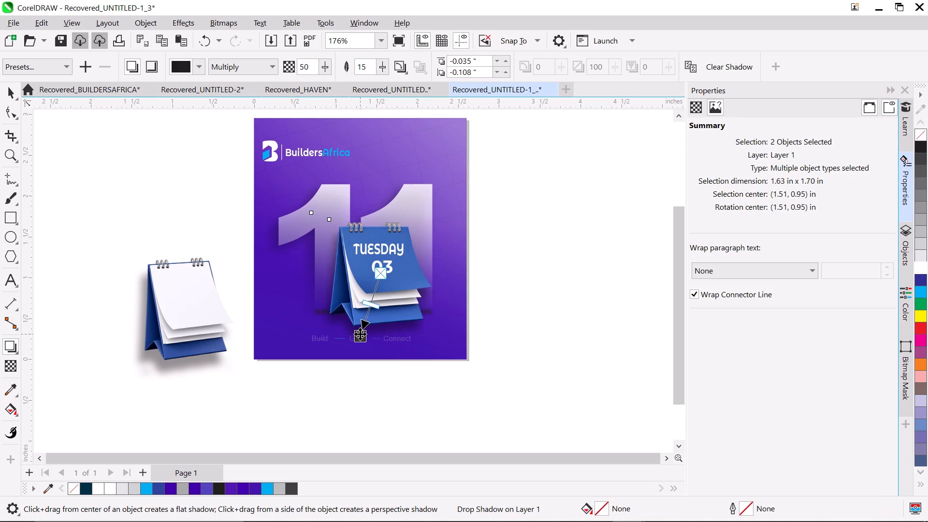
{"action": "left_click_drag", "start_coordinate": [360, 334], "coordinate": [358, 340]}
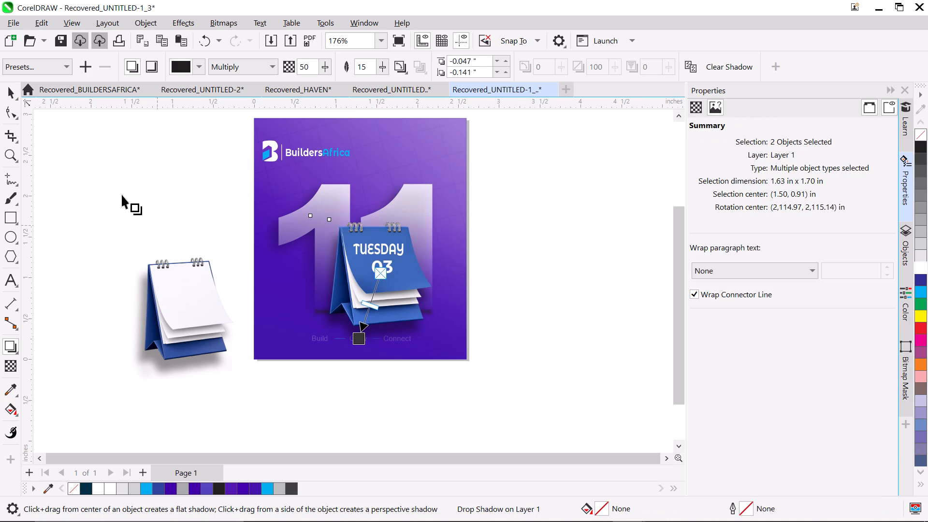
{"action": "left_click", "coordinate": [5, 94]}
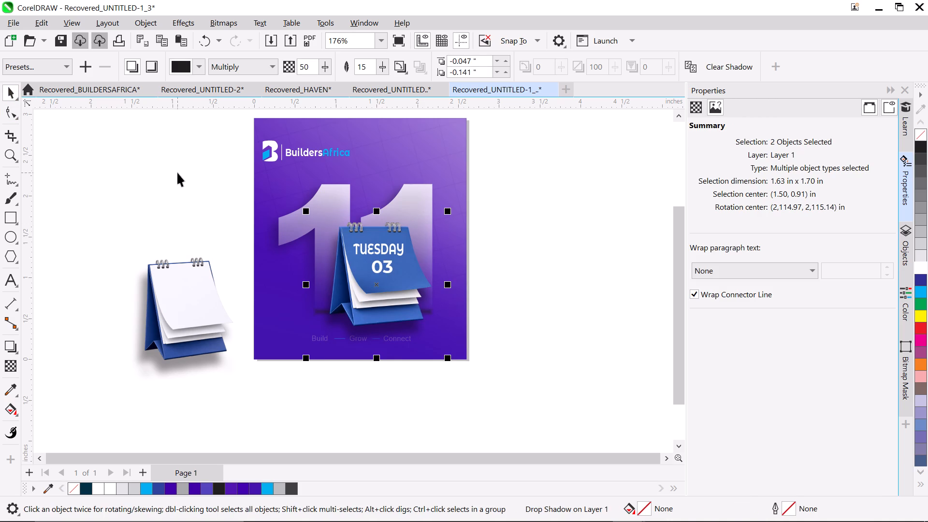
{"action": "left_click", "coordinate": [177, 173]}
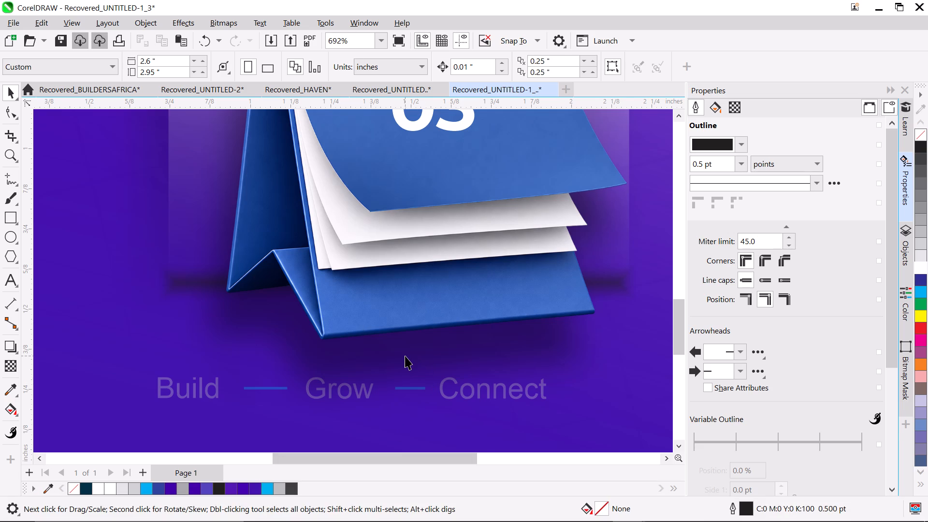
Adjust the blue calendar's vertical position behind the "TUESDAY 03" text, settling it at about X 1.54, Y 1.08 inches.
{"action": "left_click_drag", "start_coordinate": [376, 318], "coordinate": [376, 312]}
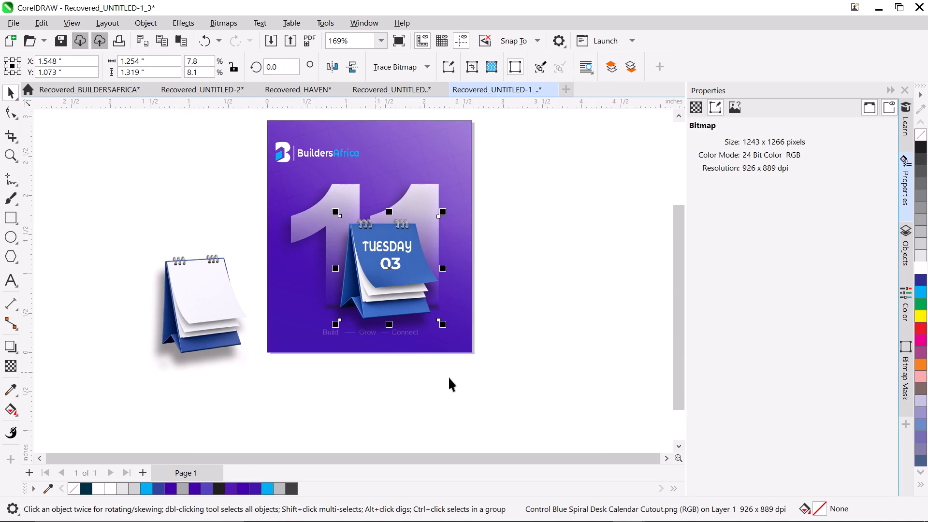
{"action": "left_click", "coordinate": [473, 420]}
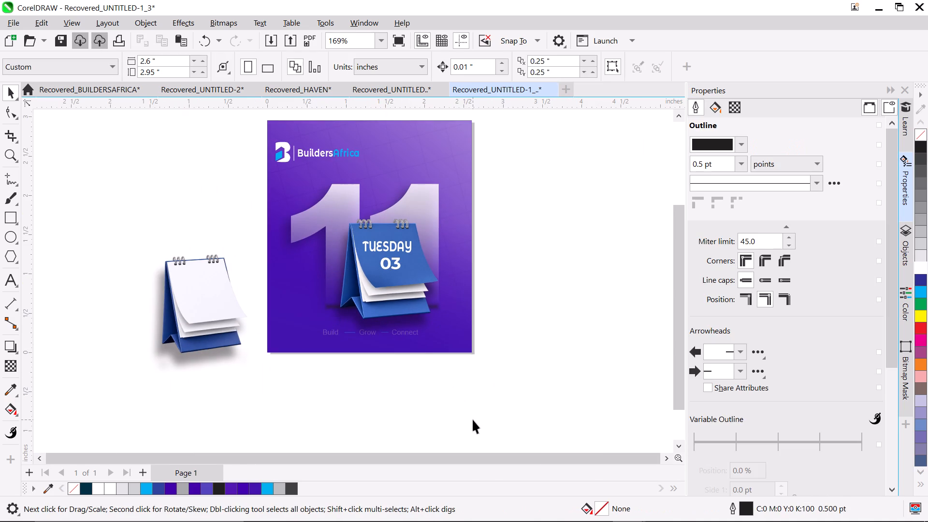
{"action": "left_click", "coordinate": [390, 315]}
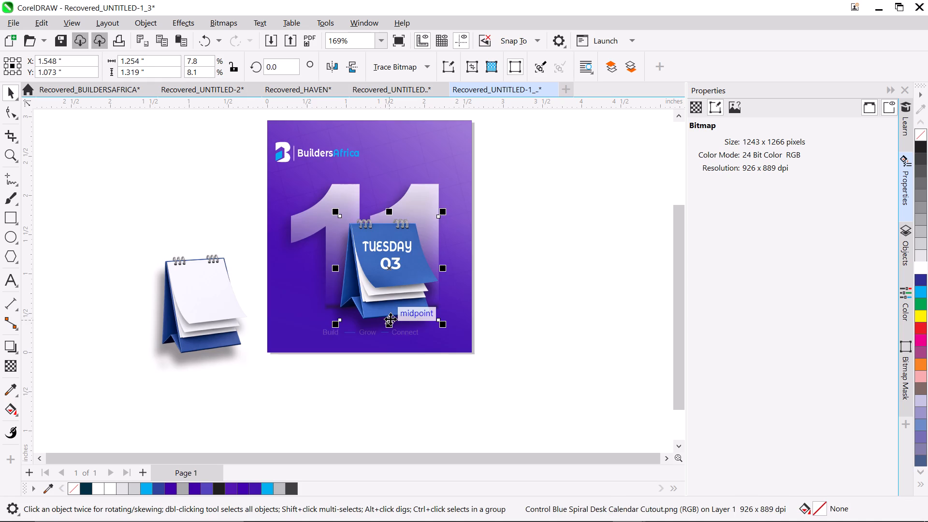
{"action": "left_click_drag", "start_coordinate": [383, 312], "coordinate": [382, 318]}
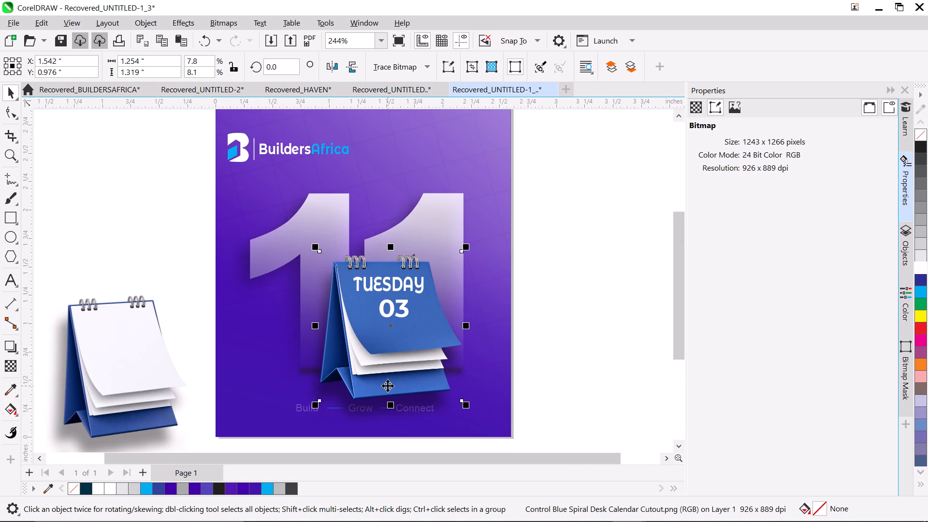
{"action": "left_click_drag", "start_coordinate": [388, 386], "coordinate": [388, 371]}
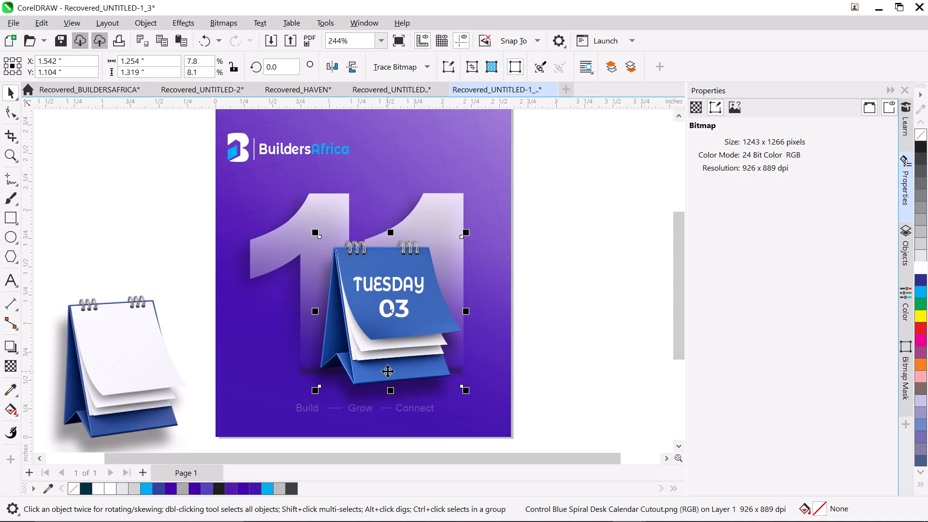
{"action": "left_click", "coordinate": [388, 371]}
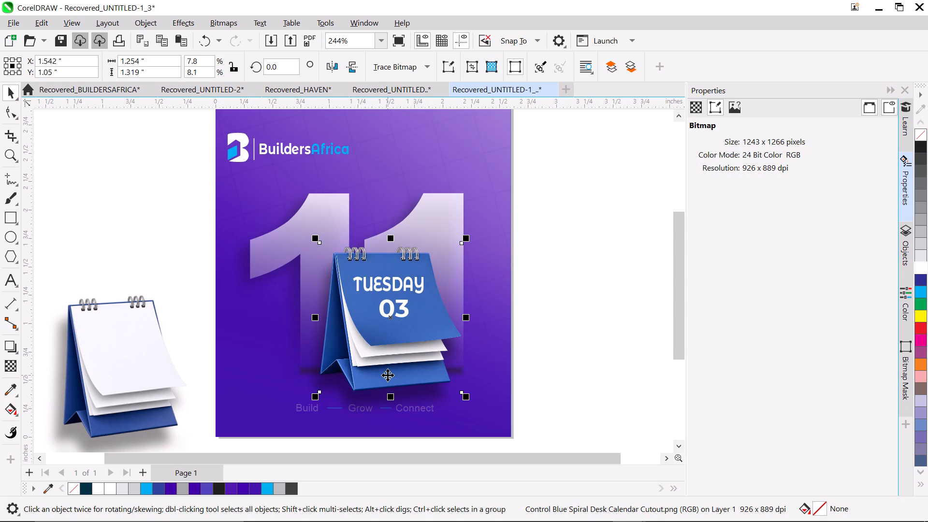
{"action": "left_click_drag", "start_coordinate": [383, 381], "coordinate": [383, 373]}
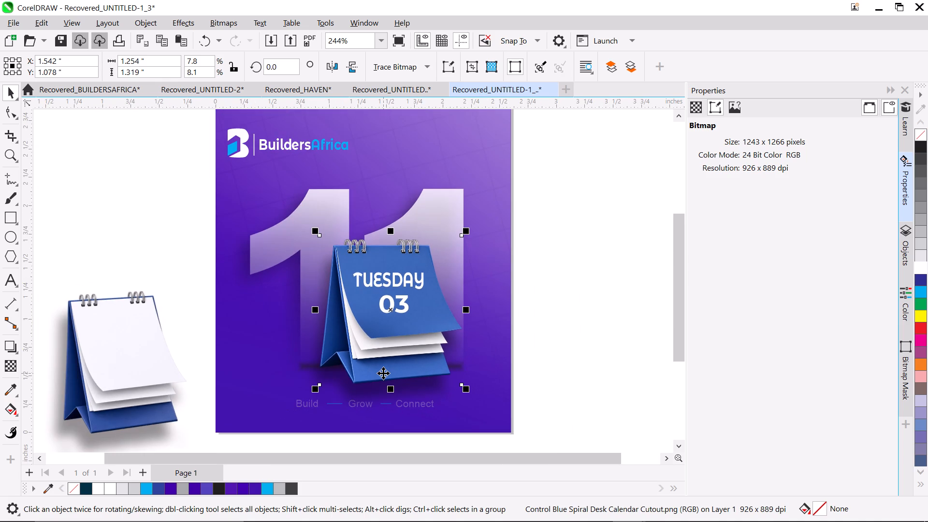
{"action": "left_click", "coordinate": [172, 282]}
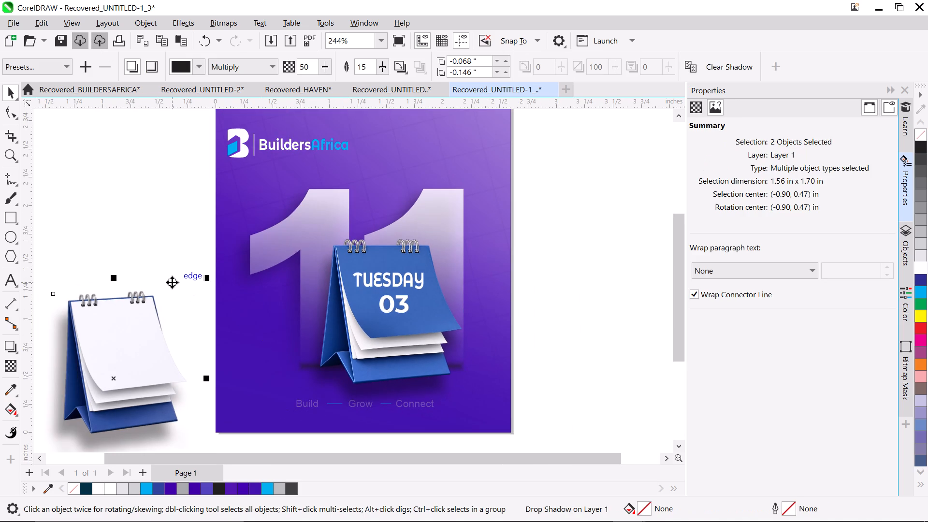
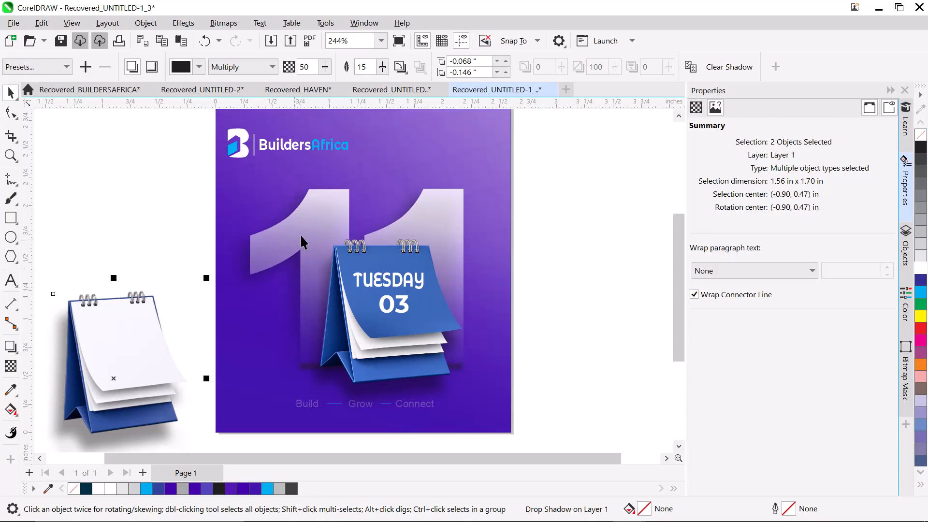
Examine the whole flyer composition at different magnifications, checking the "11" numerals and the blue calendar against the purple background.
{"action": "left_click", "coordinate": [321, 221]}
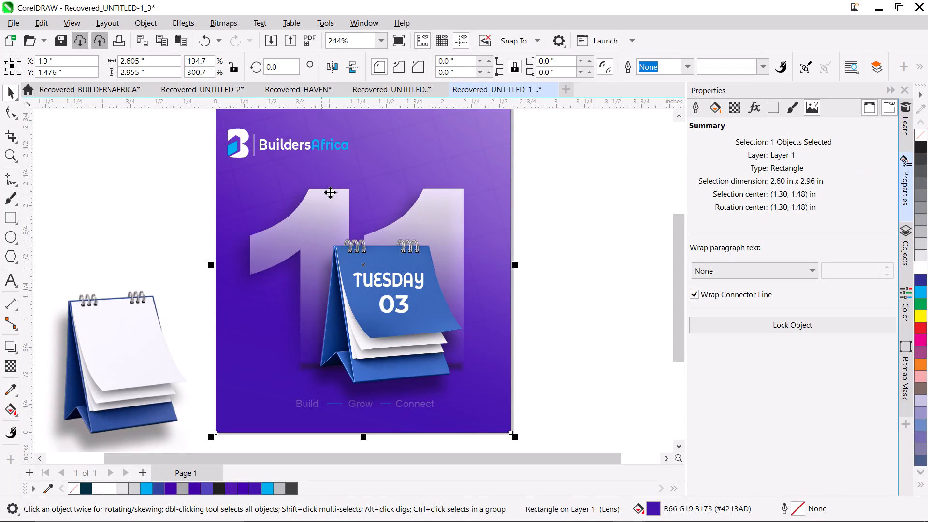
{"action": "left_click", "coordinate": [330, 192]}
{"action": "left_click", "coordinate": [614, 216]}
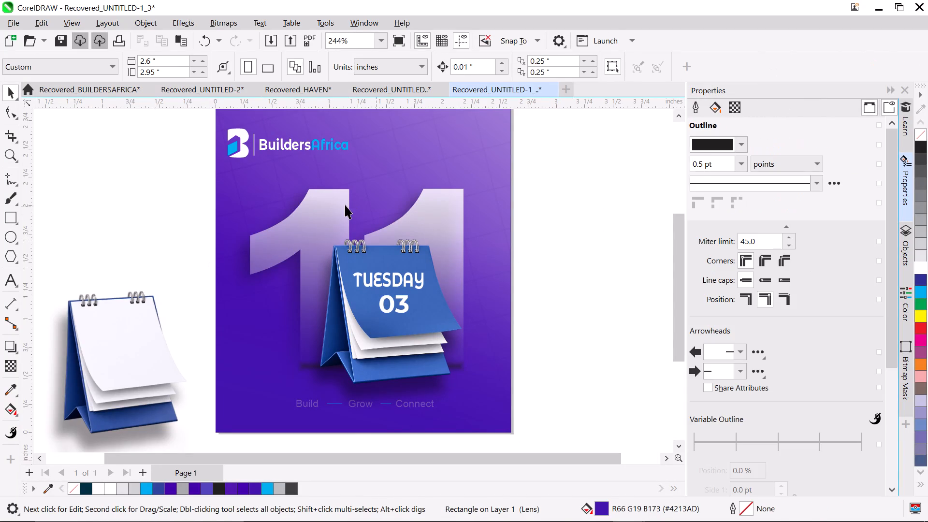
{"action": "left_click", "coordinate": [342, 204]}
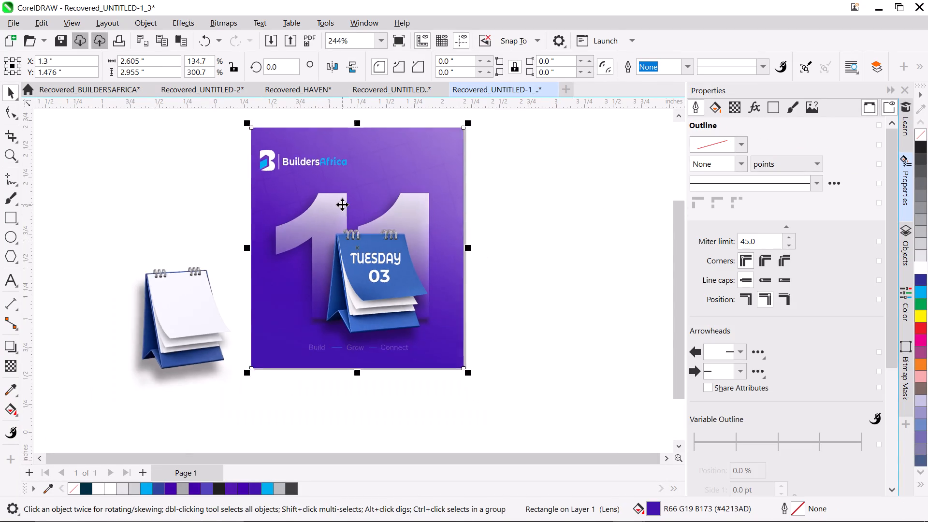
{"action": "left_click", "coordinate": [498, 201]}
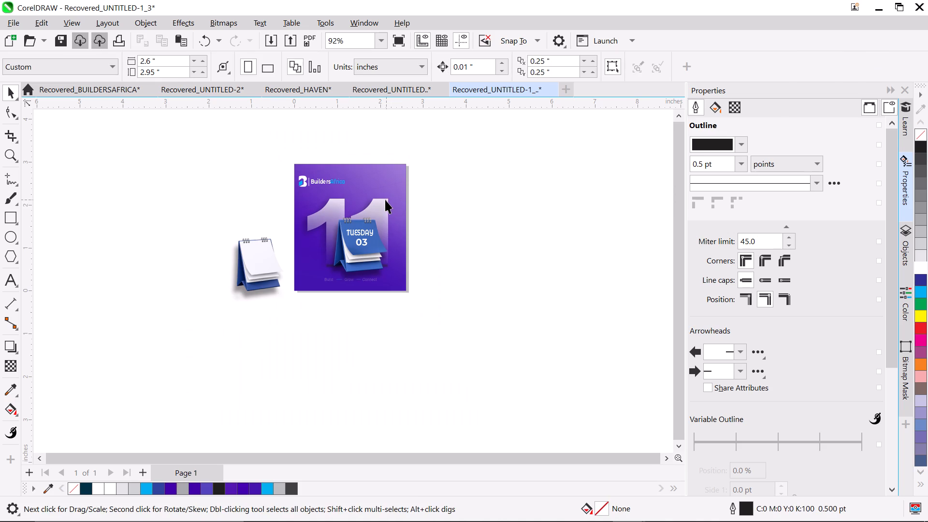
{"action": "left_click", "coordinate": [384, 200]}
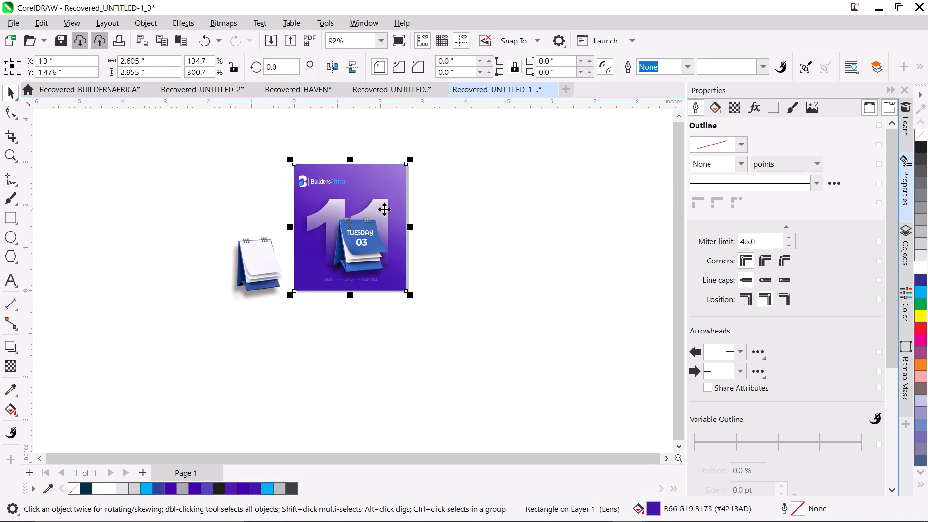
{"action": "left_click", "coordinate": [384, 209]}
{"action": "left_click", "coordinate": [464, 233]}
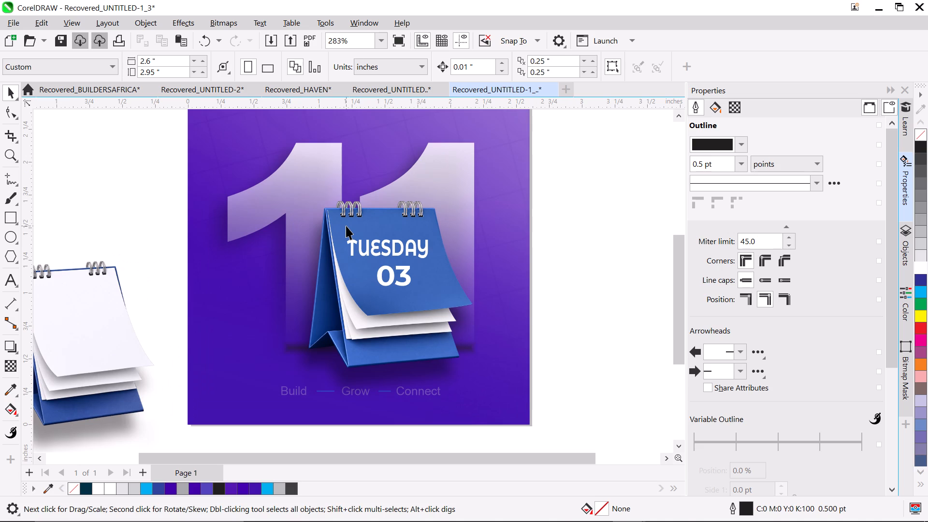
{"action": "left_click", "coordinate": [251, 255]}
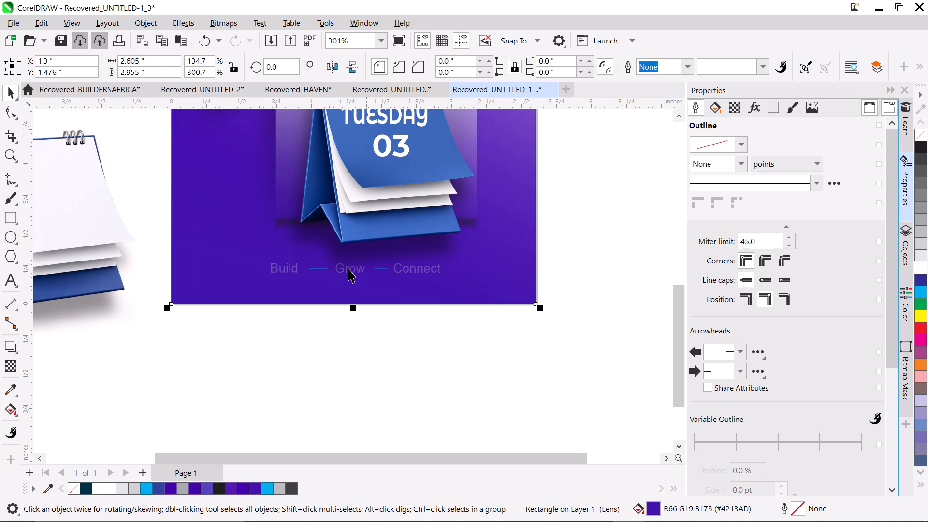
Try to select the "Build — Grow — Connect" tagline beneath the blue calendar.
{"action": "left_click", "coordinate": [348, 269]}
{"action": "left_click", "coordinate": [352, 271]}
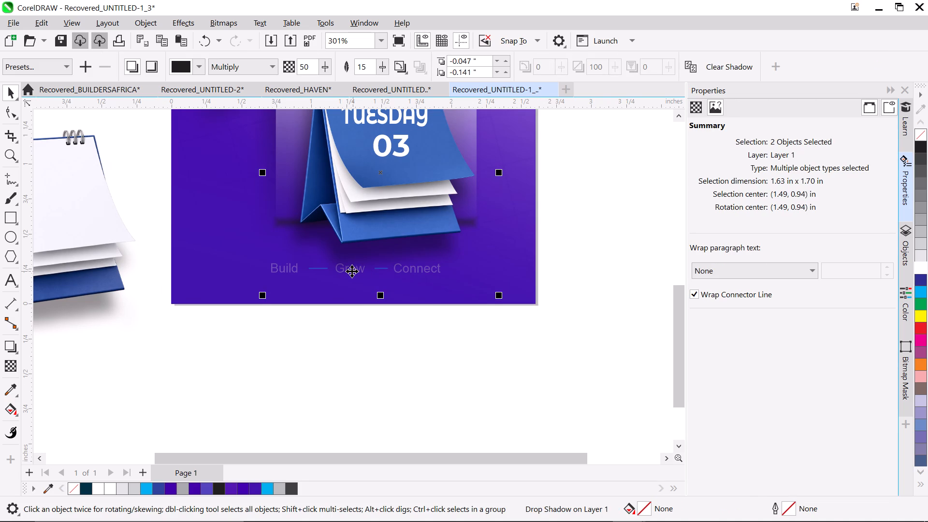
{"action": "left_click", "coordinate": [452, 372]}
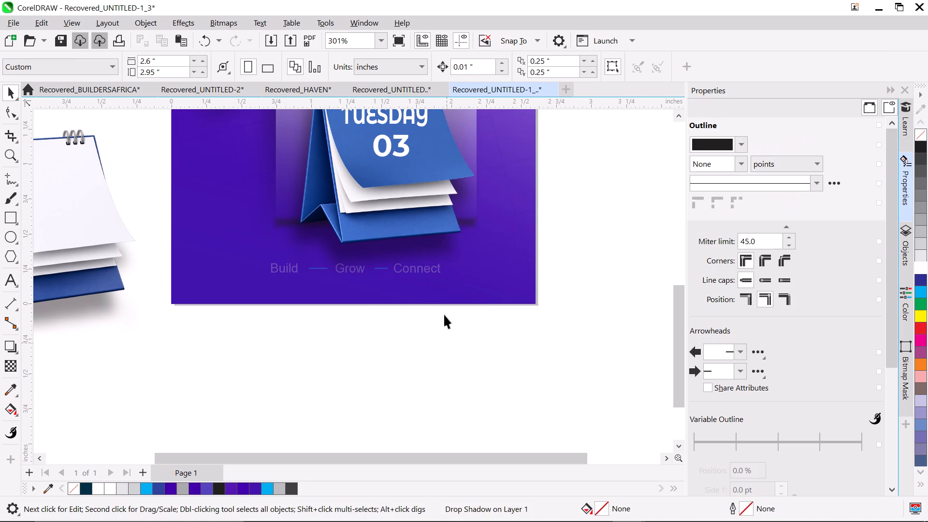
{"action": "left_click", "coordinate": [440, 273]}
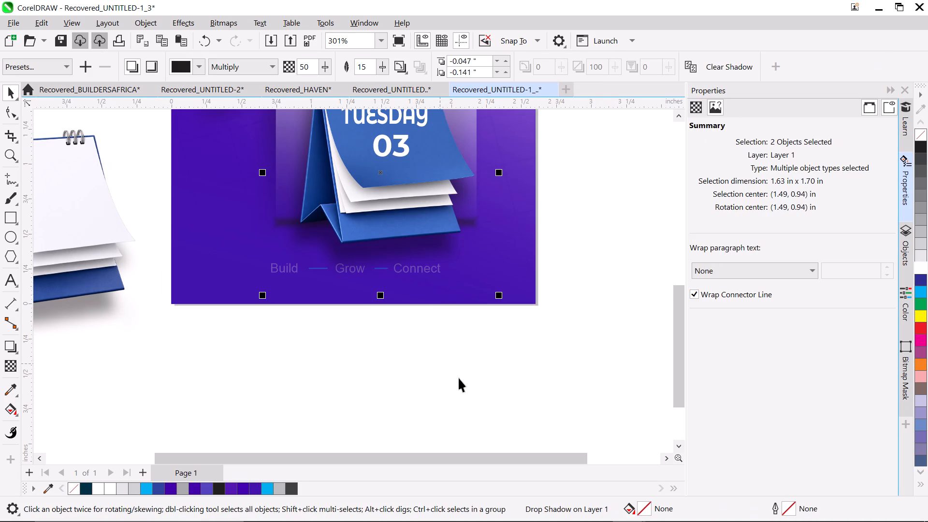
Delete the spare white calendar and its drop shadow lying beside the flyer page.
{"action": "left_click", "coordinate": [237, 347]}
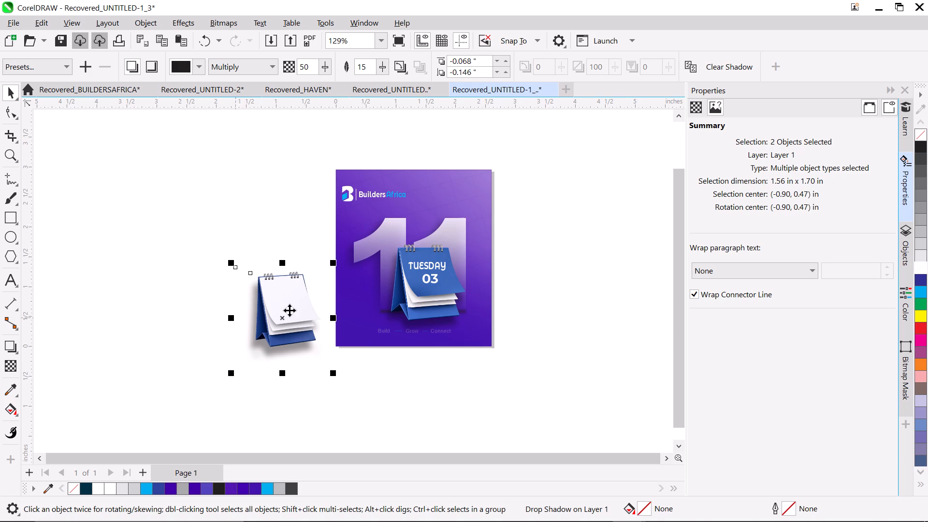
{"action": "left_click", "coordinate": [297, 304]}
{"action": "right_click", "coordinate": [297, 304]}
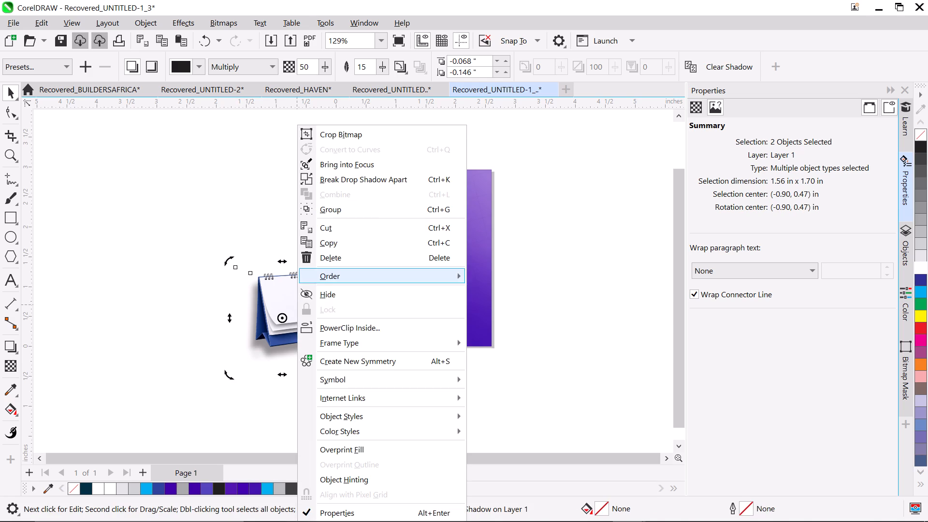
{"action": "left_click", "coordinate": [339, 255]}
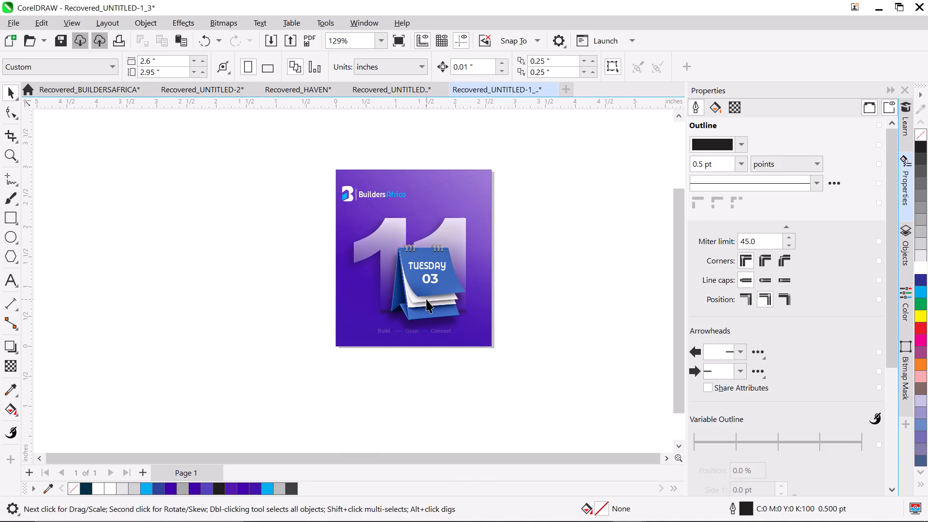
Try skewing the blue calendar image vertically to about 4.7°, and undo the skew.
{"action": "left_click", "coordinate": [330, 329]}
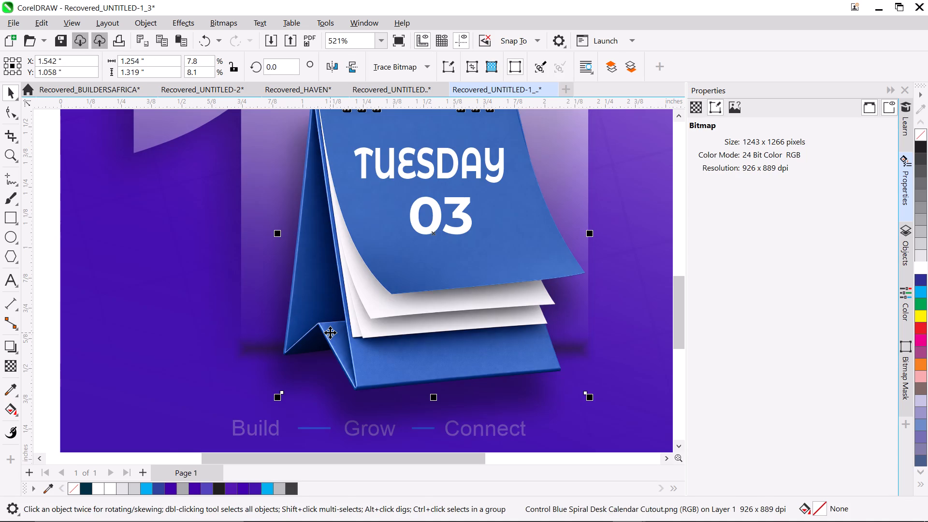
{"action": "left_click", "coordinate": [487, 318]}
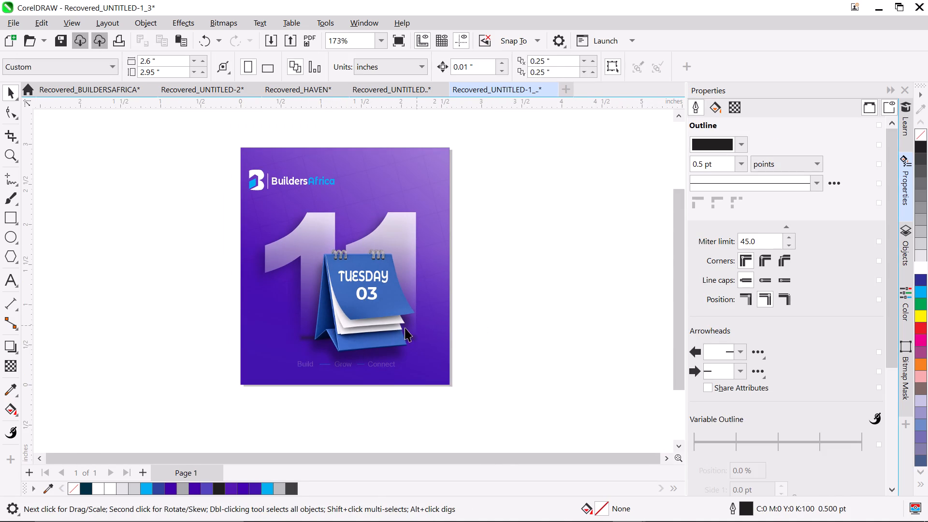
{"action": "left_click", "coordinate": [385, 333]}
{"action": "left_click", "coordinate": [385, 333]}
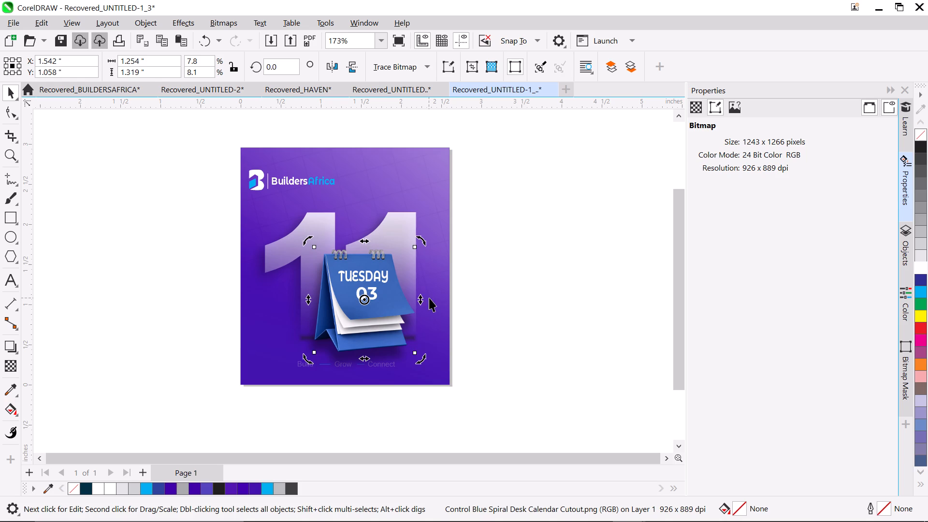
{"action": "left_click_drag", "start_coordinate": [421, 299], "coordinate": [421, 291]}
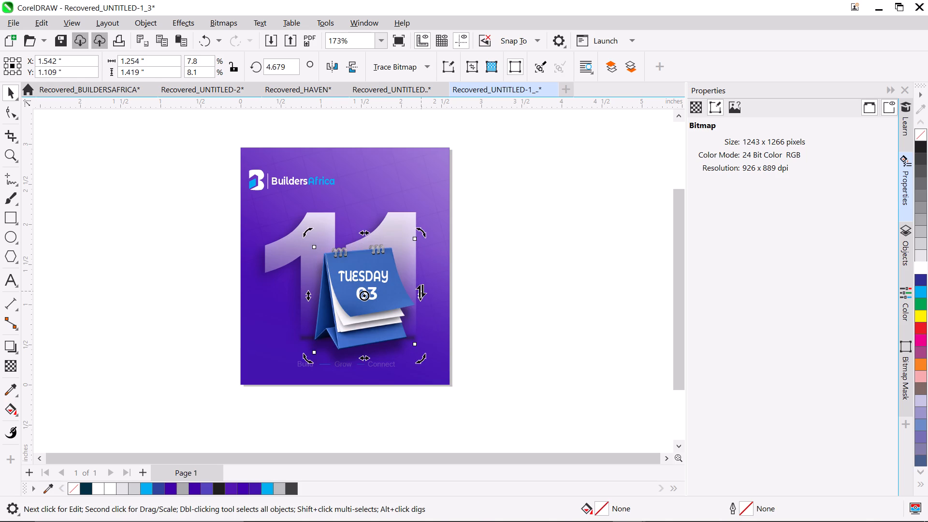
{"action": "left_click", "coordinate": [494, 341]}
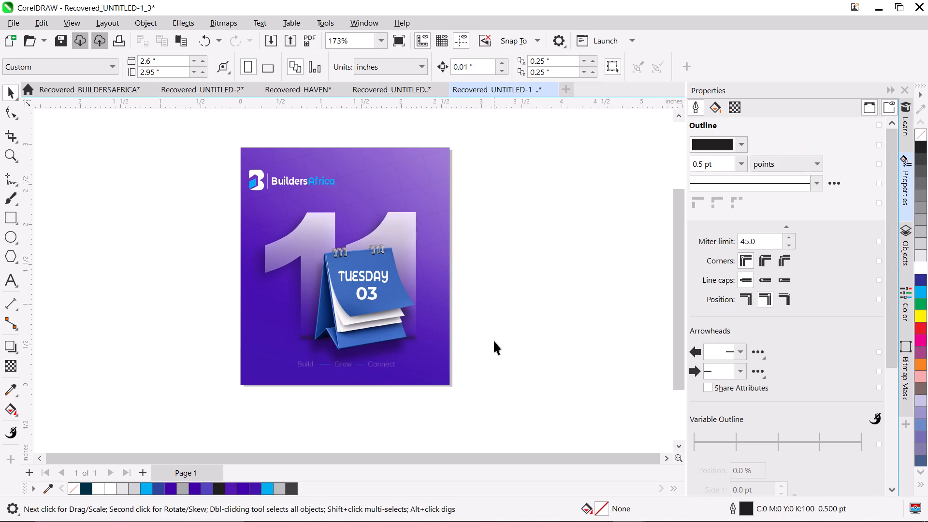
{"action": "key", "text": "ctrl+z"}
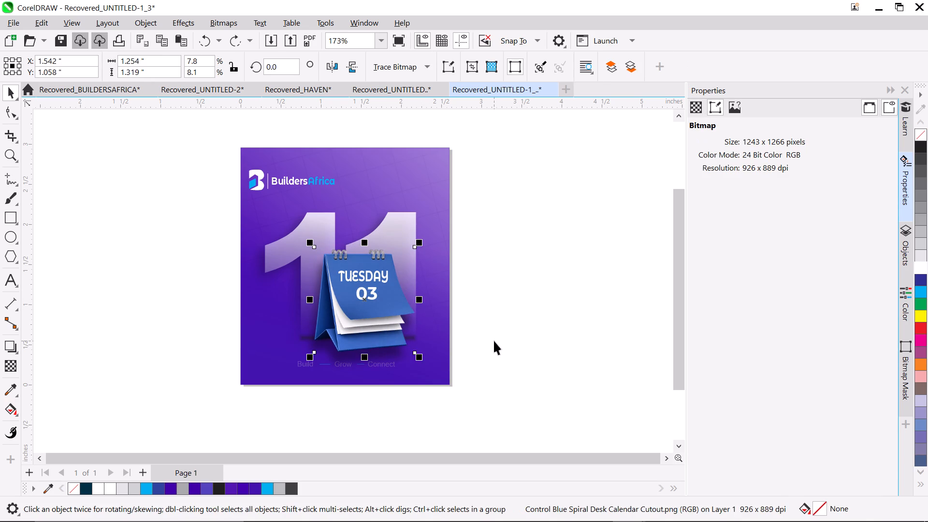
Skew the blue calendar image vertically so its right edge rises slightly, settling at about 1.6°, and deselect it.
{"action": "left_click", "coordinate": [391, 320]}
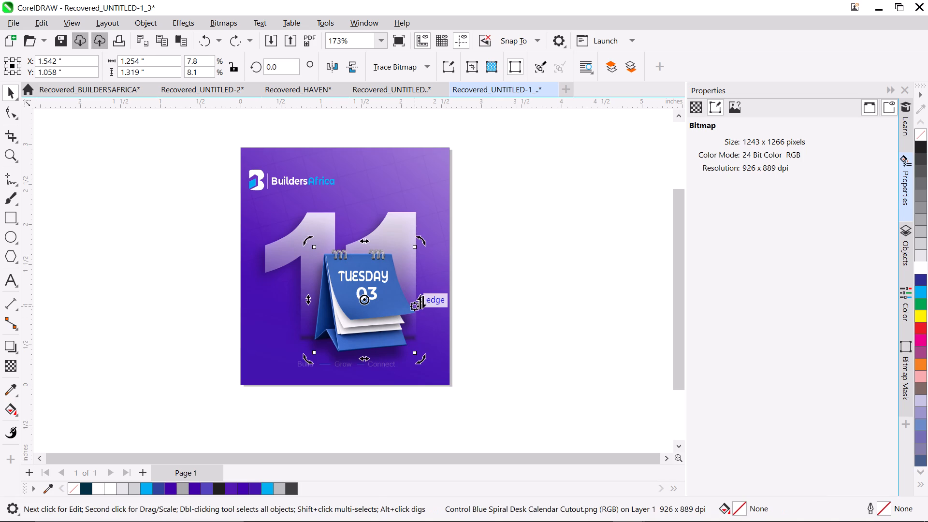
{"action": "left_click_drag", "start_coordinate": [422, 302], "coordinate": [422, 298]}
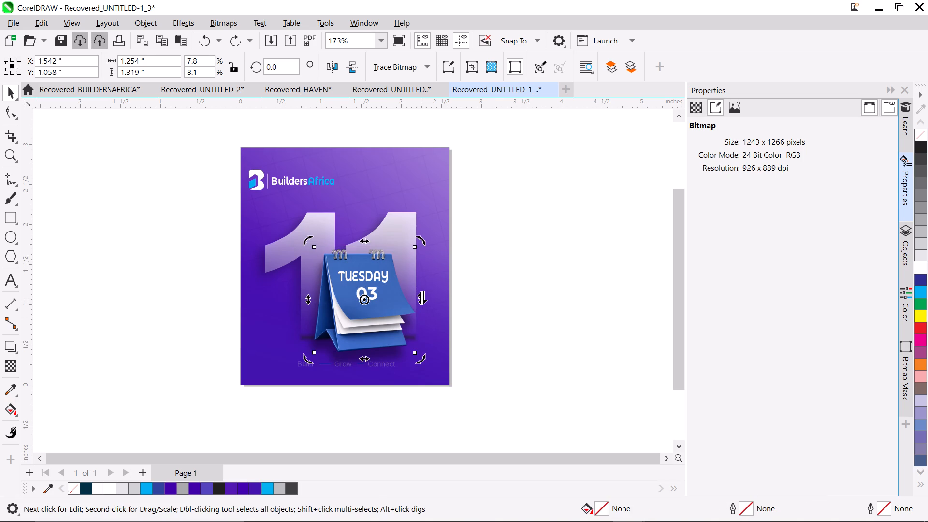
{"action": "left_click", "coordinate": [420, 298]}
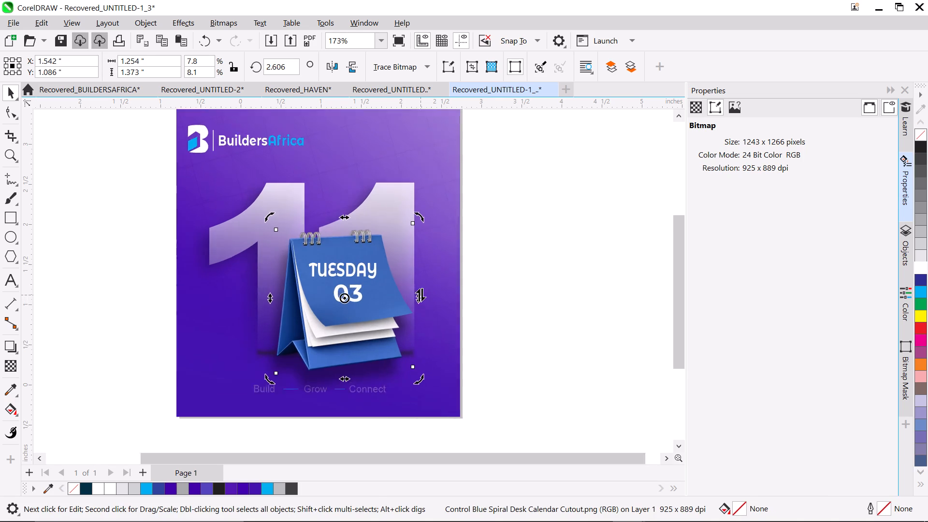
{"action": "left_click_drag", "start_coordinate": [415, 300], "coordinate": [414, 304]}
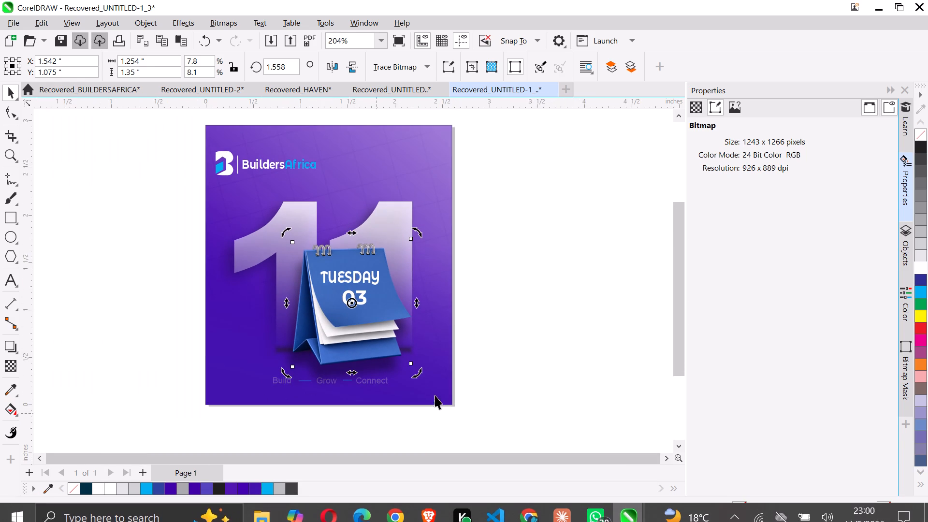
{"action": "left_click", "coordinate": [532, 263]}
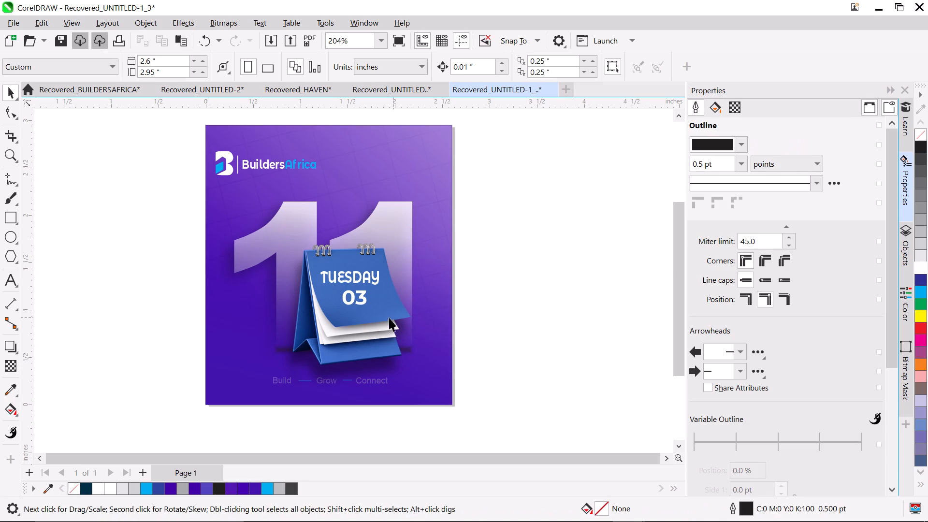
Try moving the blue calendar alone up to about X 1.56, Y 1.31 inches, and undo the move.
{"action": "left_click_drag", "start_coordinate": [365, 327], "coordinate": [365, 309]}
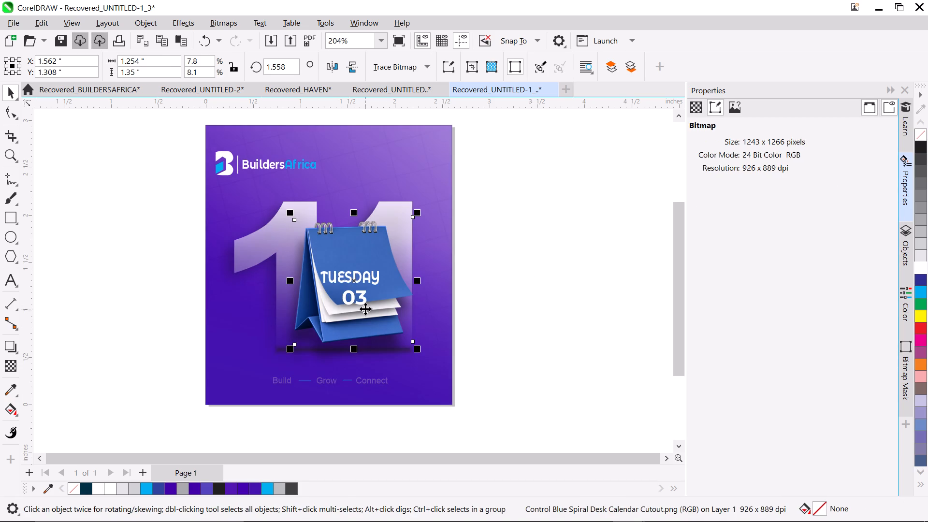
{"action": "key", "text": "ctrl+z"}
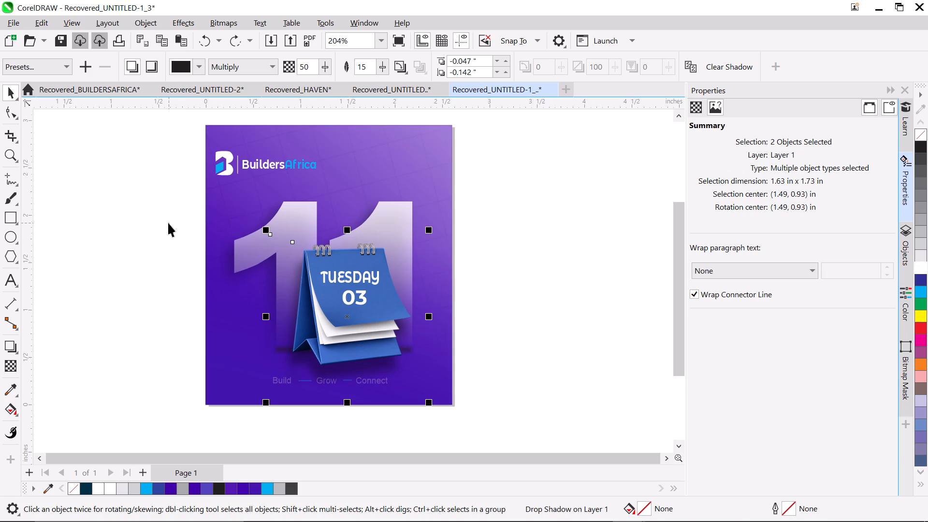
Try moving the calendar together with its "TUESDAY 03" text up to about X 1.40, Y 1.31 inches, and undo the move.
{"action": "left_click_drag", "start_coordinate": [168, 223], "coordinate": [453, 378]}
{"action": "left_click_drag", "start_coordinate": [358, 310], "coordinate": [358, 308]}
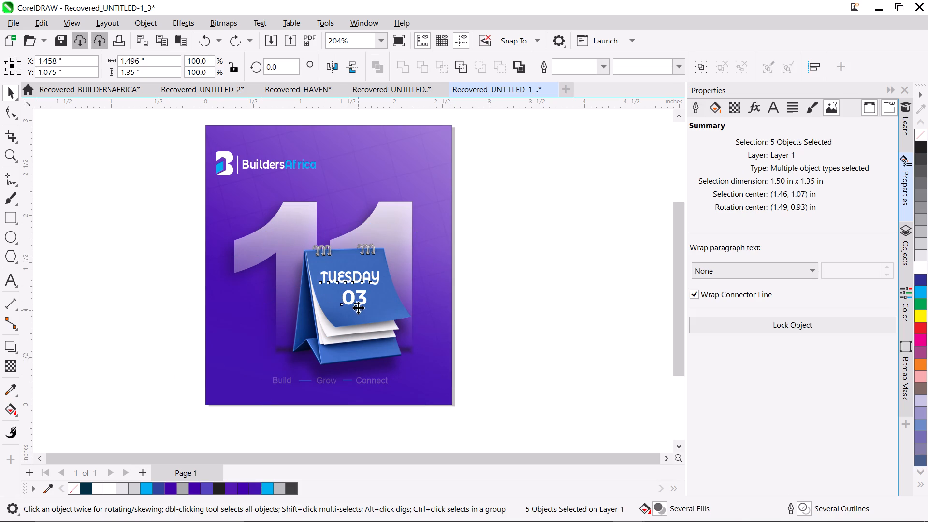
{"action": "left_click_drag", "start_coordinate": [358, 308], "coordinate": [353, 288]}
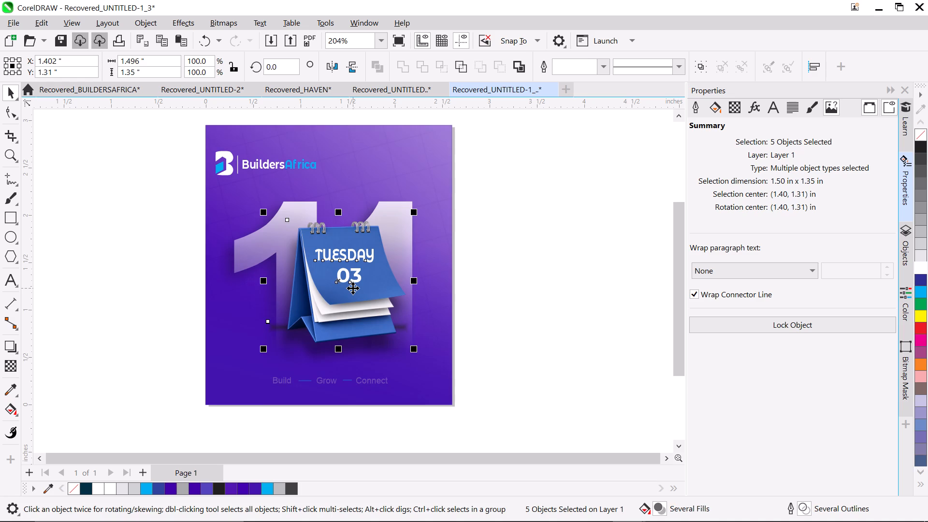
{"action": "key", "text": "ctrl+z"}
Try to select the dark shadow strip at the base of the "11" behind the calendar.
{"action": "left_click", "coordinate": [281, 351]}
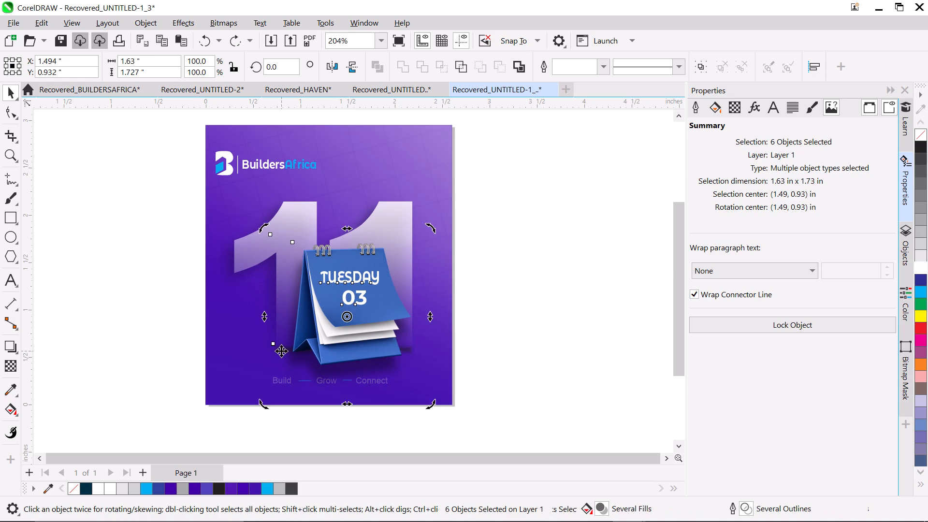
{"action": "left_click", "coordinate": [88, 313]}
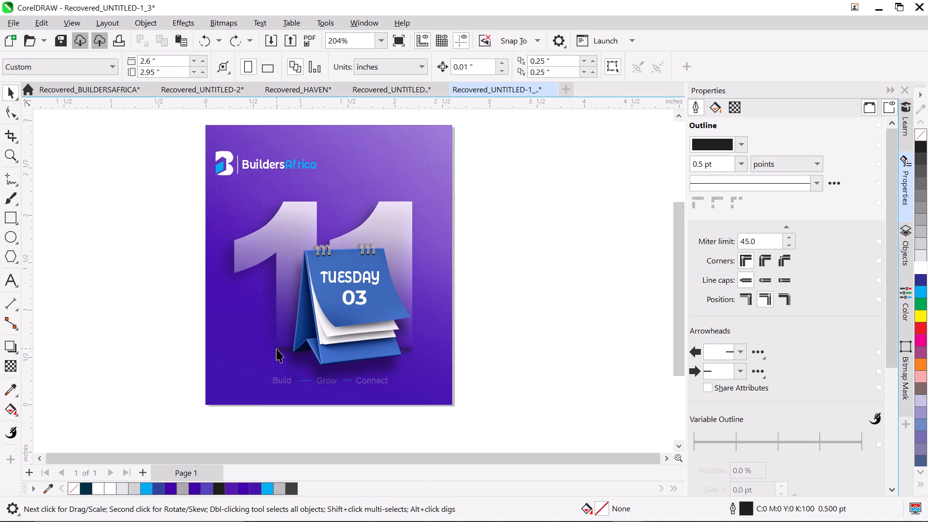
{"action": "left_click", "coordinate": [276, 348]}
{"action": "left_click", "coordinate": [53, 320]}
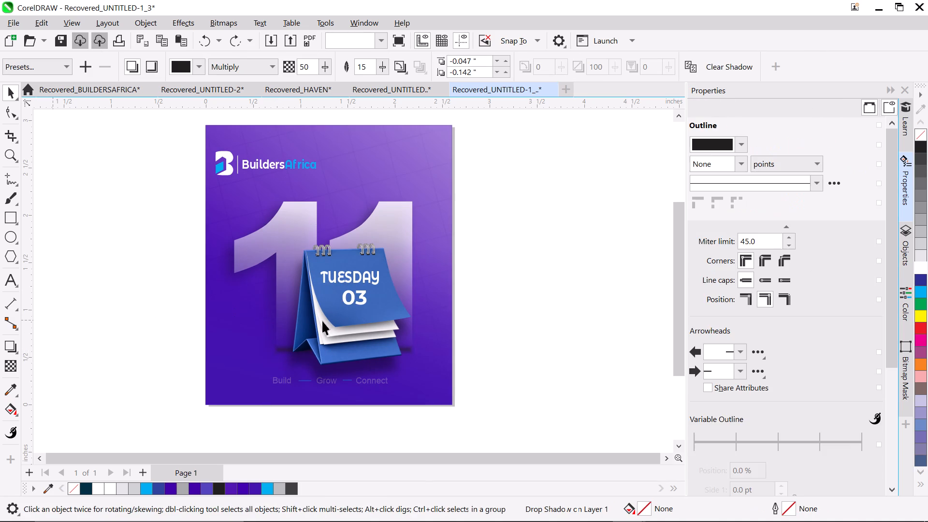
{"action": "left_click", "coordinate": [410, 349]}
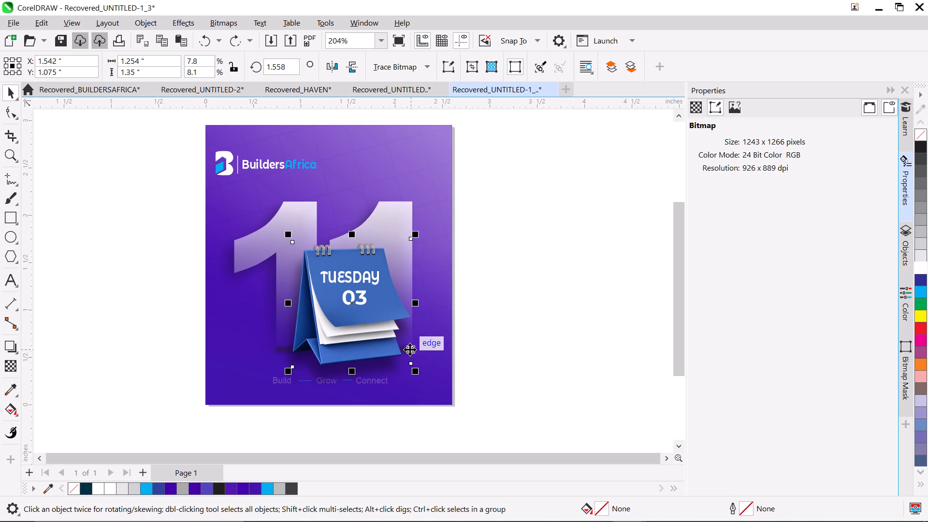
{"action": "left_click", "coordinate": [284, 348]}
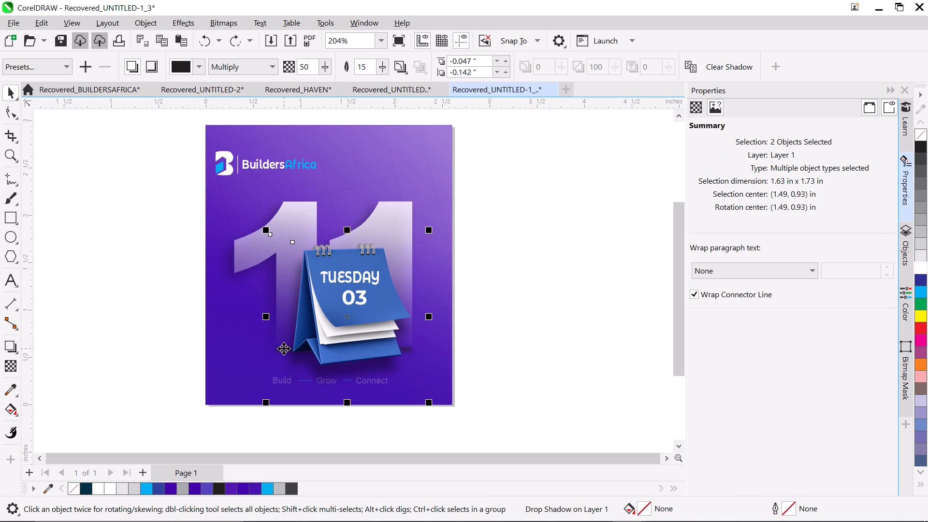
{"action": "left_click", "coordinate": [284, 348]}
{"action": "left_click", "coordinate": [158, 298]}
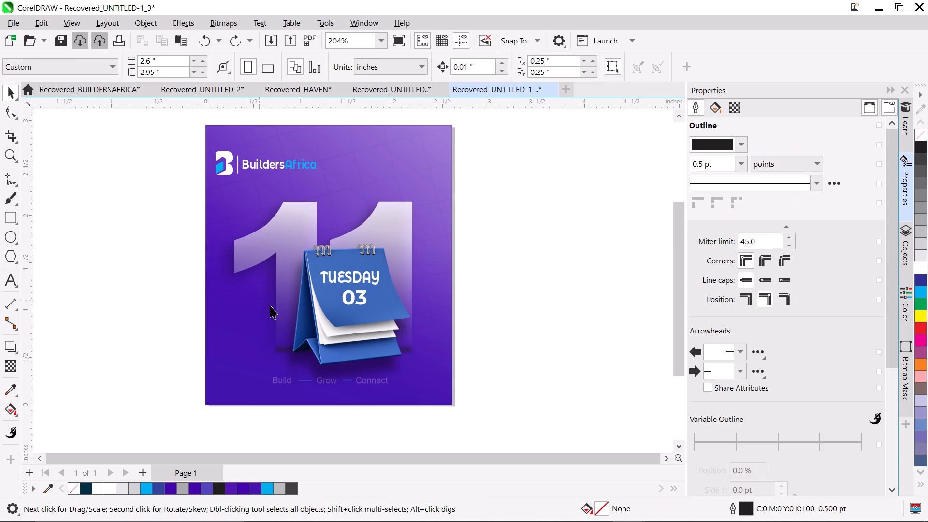
Move the blue calendar image on its own to about X 1.55, Y 1.20 inches over the "11".
{"action": "left_click_drag", "start_coordinate": [328, 316], "coordinate": [327, 287]}
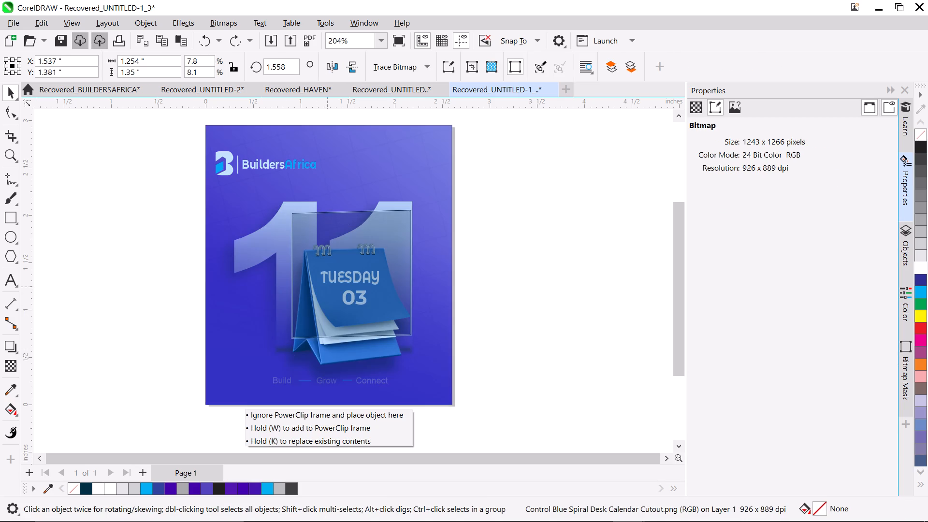
{"action": "left_click_drag", "start_coordinate": [327, 287], "coordinate": [321, 288]}
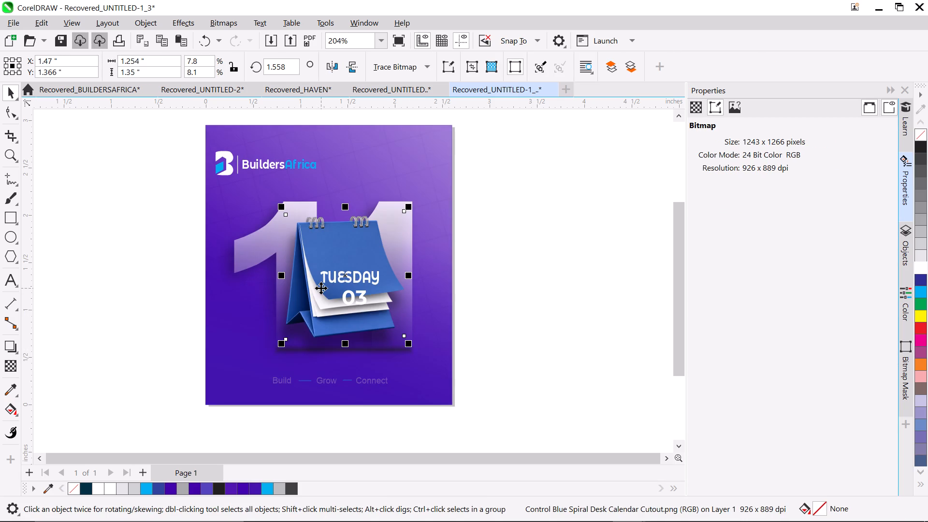
{"action": "left_click_drag", "start_coordinate": [321, 288], "coordinate": [329, 304]}
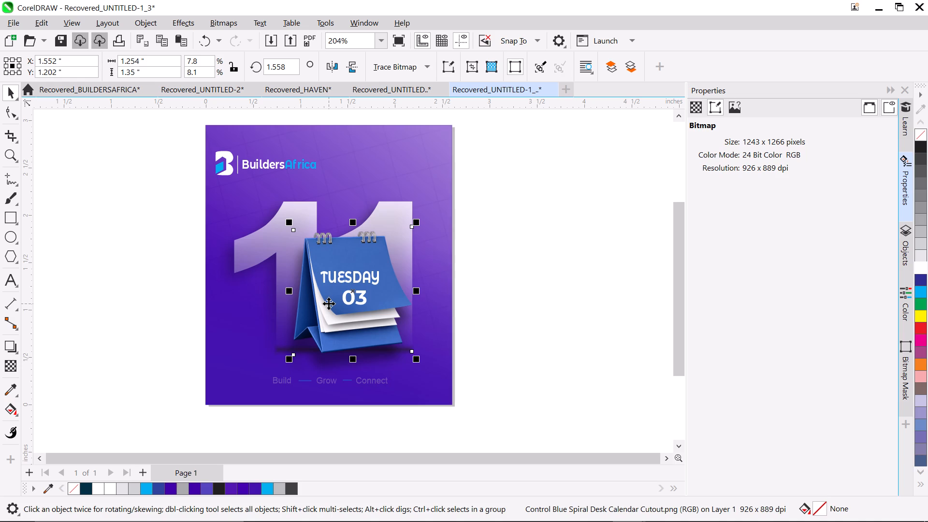
Shrink the purple overlay rectangle covering the page to about 0.375 inches high, keeping its bottom edge in place.
{"action": "left_click", "coordinate": [401, 208]}
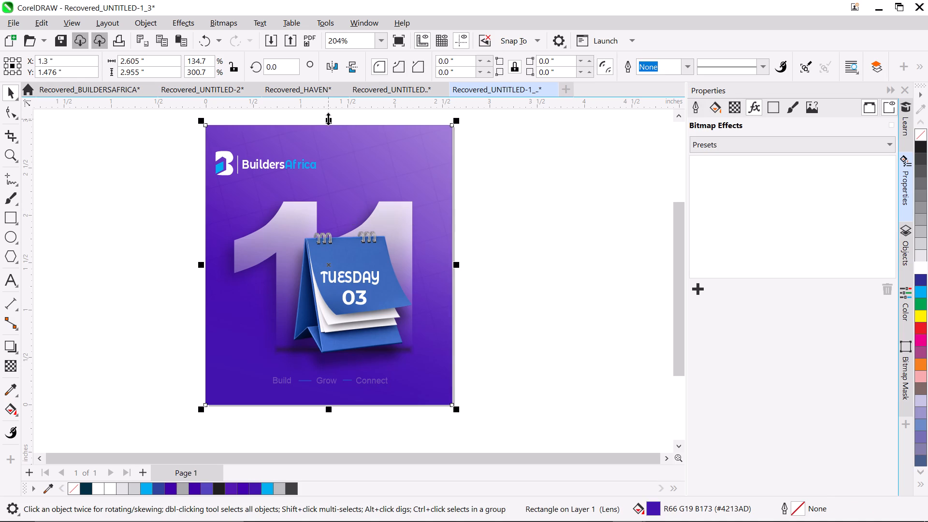
{"action": "left_click_drag", "start_coordinate": [328, 119], "coordinate": [319, 363]}
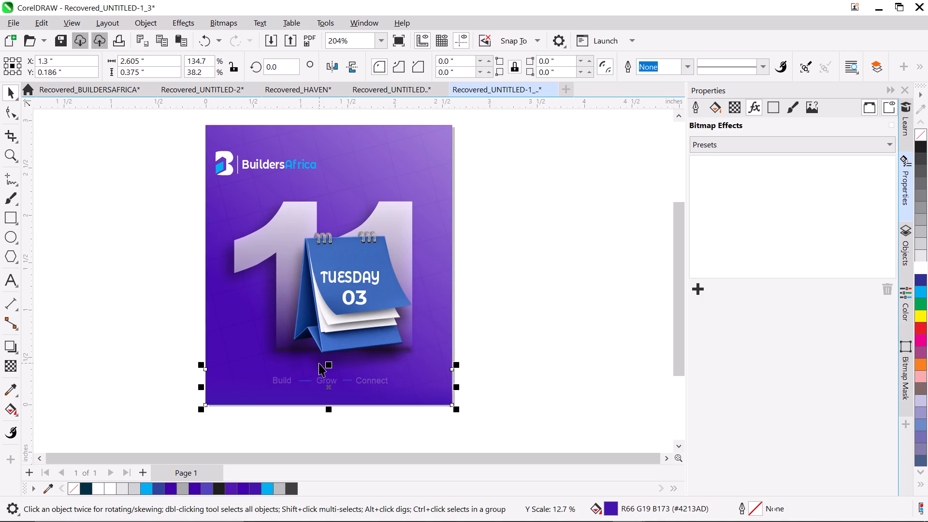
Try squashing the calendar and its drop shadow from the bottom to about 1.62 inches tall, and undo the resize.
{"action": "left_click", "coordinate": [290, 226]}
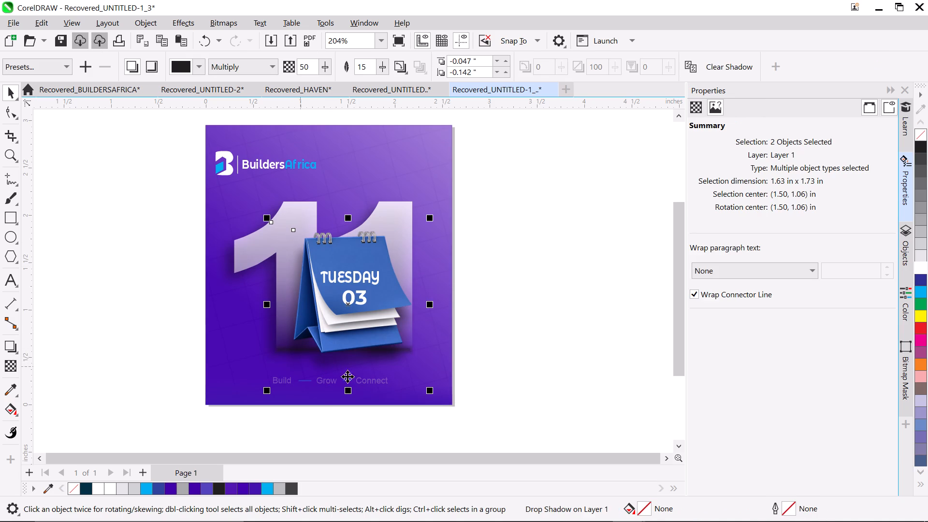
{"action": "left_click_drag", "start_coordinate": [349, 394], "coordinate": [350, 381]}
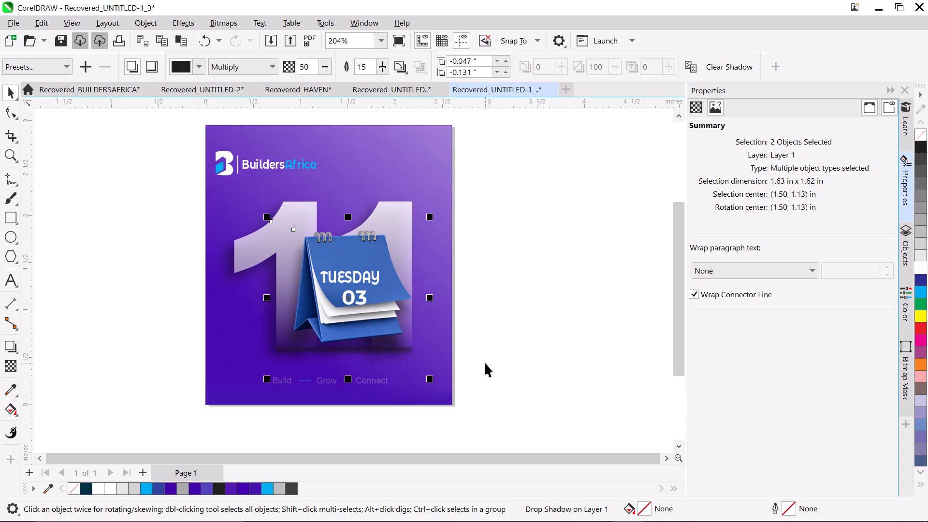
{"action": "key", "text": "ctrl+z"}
Shorten the "11" numeral group from its bottom edge to about 1.43 inches tall.
{"action": "left_click", "coordinate": [249, 242]}
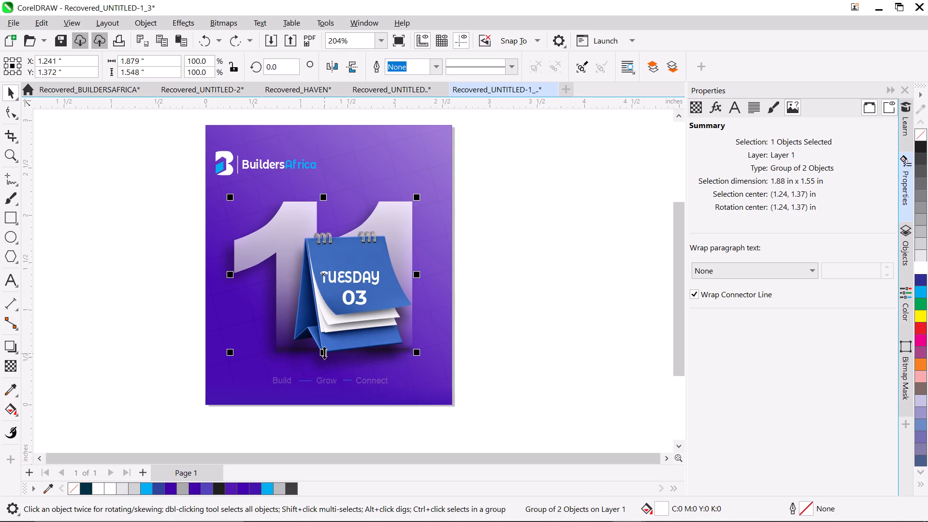
{"action": "left_click_drag", "start_coordinate": [324, 353], "coordinate": [324, 341]}
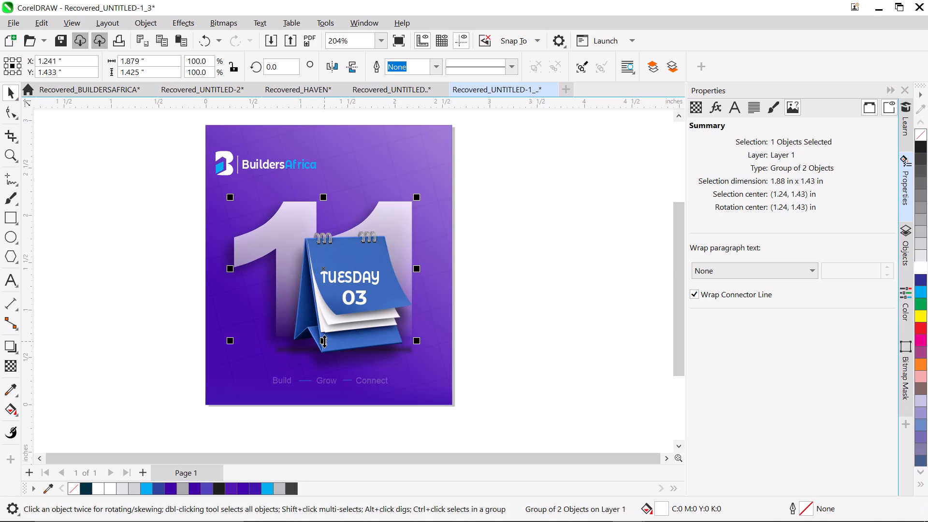
Move the calendar with its shadow aside, past the page's right edge, to uncover the dark strip beneath the "11".
{"action": "left_click", "coordinate": [297, 349]}
{"action": "left_click", "coordinate": [280, 352]}
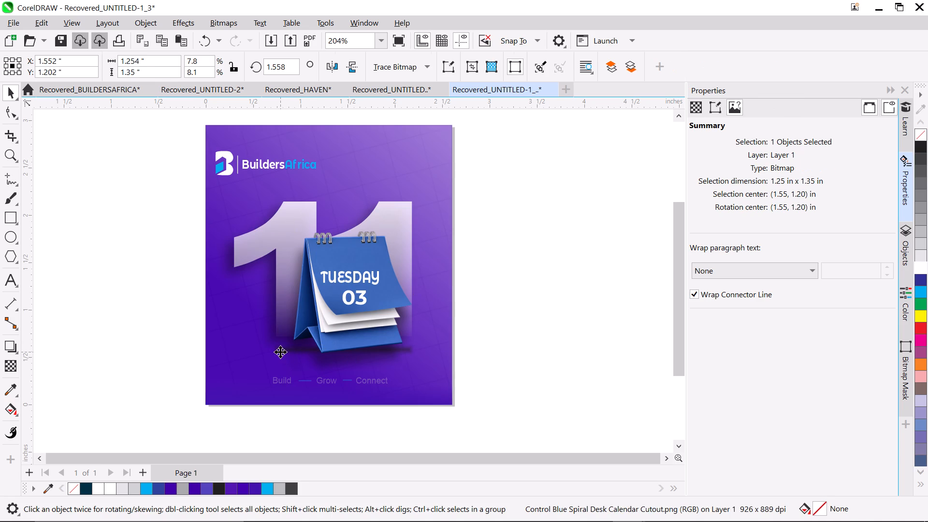
{"action": "left_click", "coordinate": [493, 363]}
{"action": "left_click", "coordinate": [409, 348]}
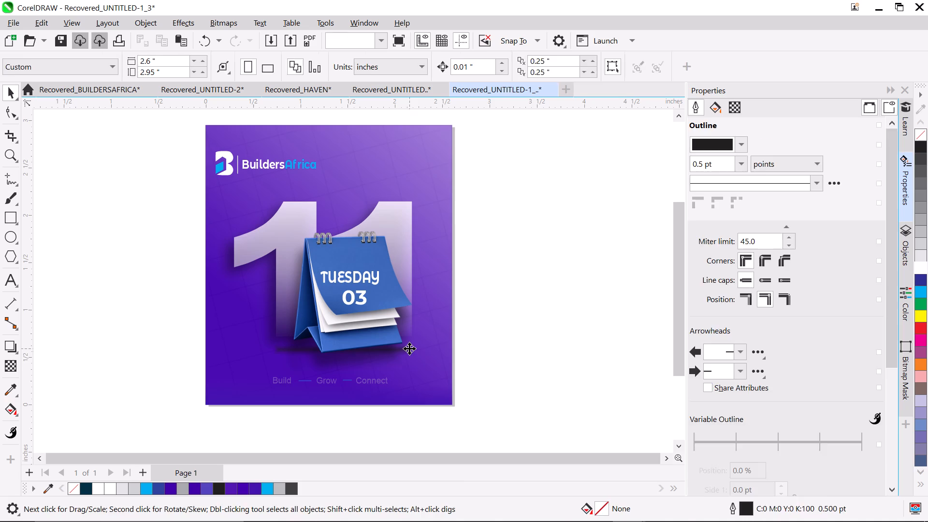
{"action": "left_click", "coordinate": [275, 349]}
{"action": "left_click_drag", "start_coordinate": [334, 297], "coordinate": [420, 292]}
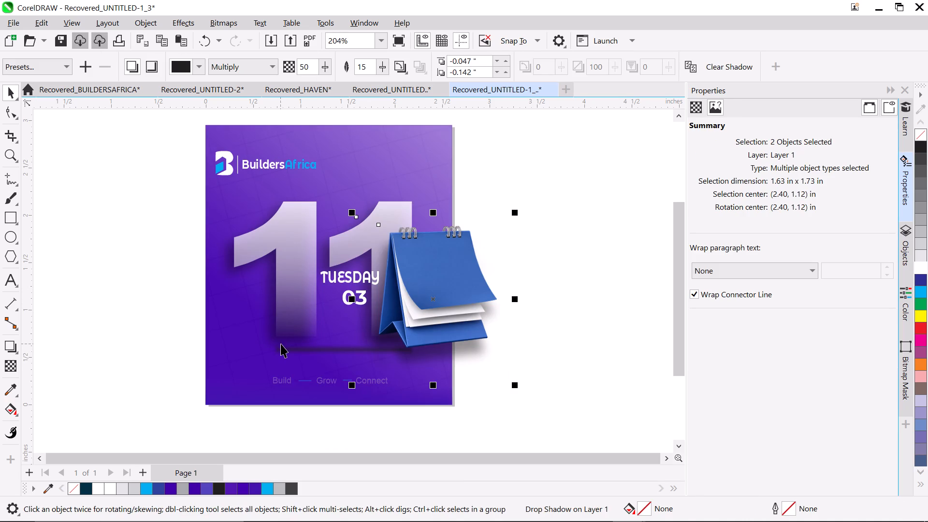
Move the dark shadow strip up against the base of the "11", to about X 1.43, Y 0.70 inches.
{"action": "left_click", "coordinate": [281, 344]}
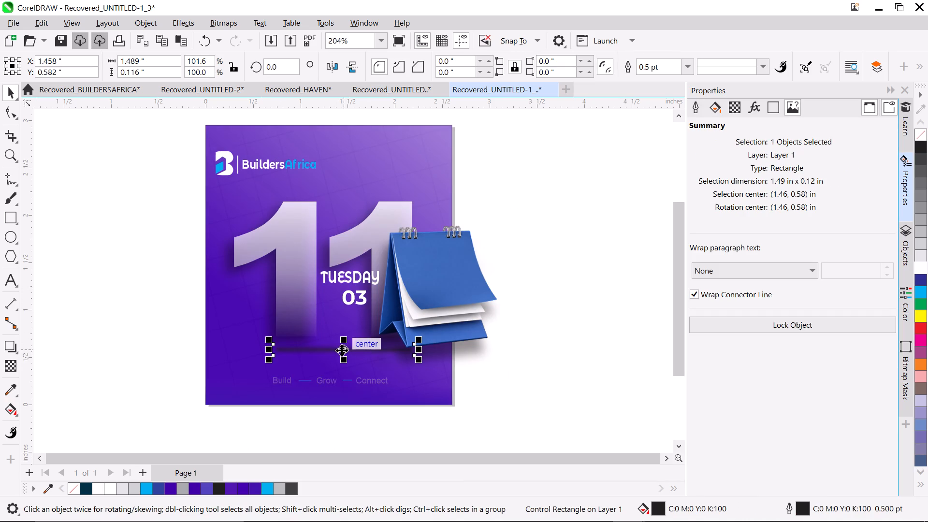
{"action": "left_click_drag", "start_coordinate": [342, 349], "coordinate": [339, 342]}
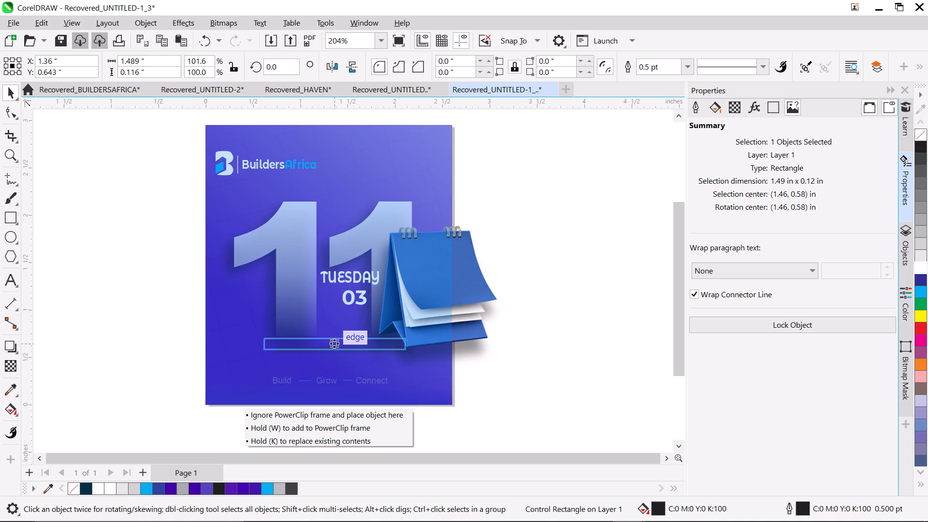
{"action": "left_click_drag", "start_coordinate": [339, 342], "coordinate": [344, 342]}
{"action": "left_click_drag", "start_coordinate": [344, 342], "coordinate": [344, 338]}
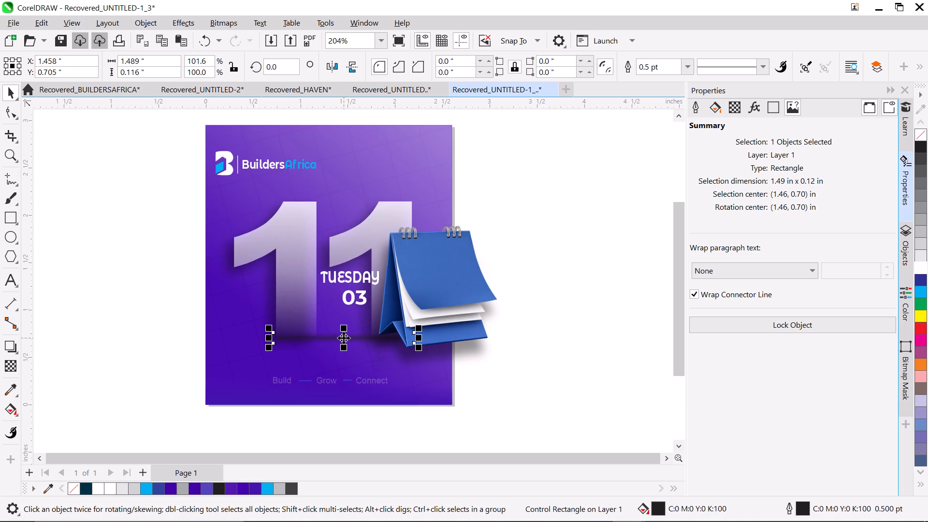
{"action": "left_click", "coordinate": [344, 338]}
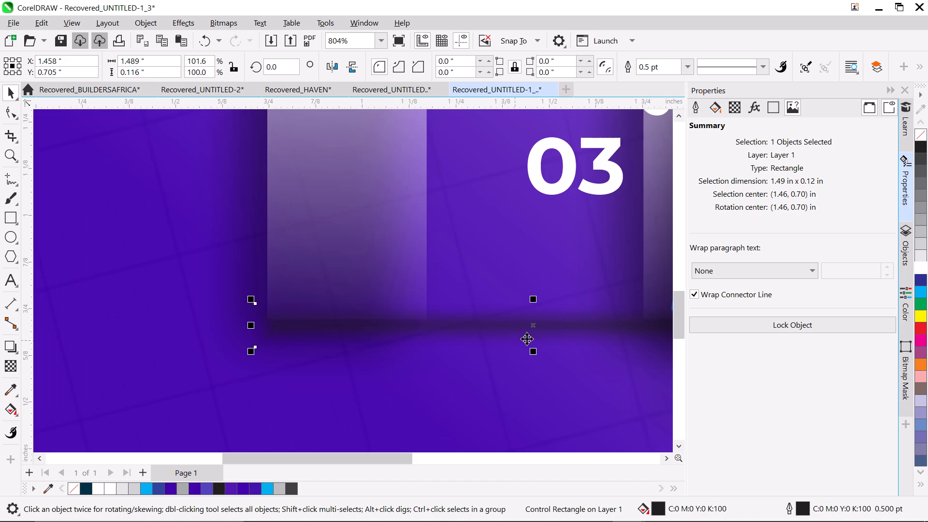
{"action": "left_click_drag", "start_coordinate": [529, 327], "coordinate": [522, 327]}
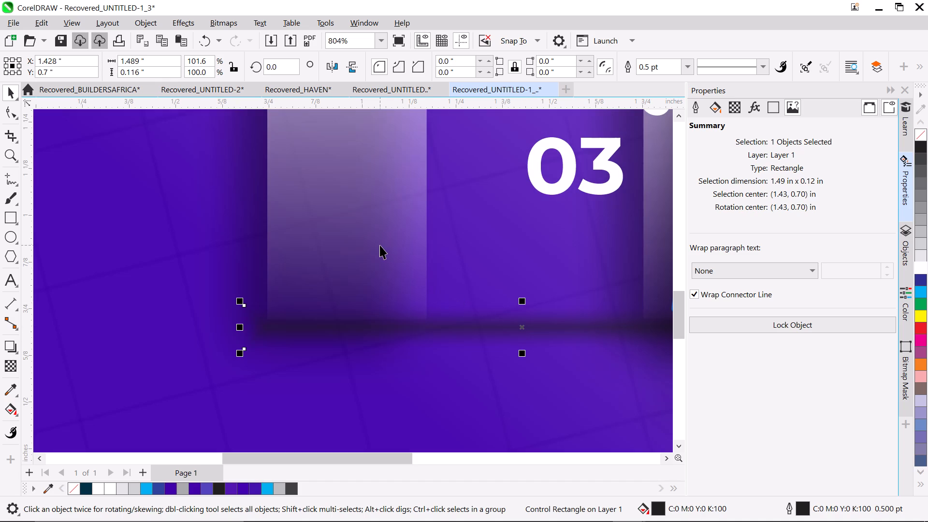
Raise the end of the "11" group's fountain transparency slightly, at about -91.7°, and set that end node to 100.
{"action": "left_click", "coordinate": [14, 366]}
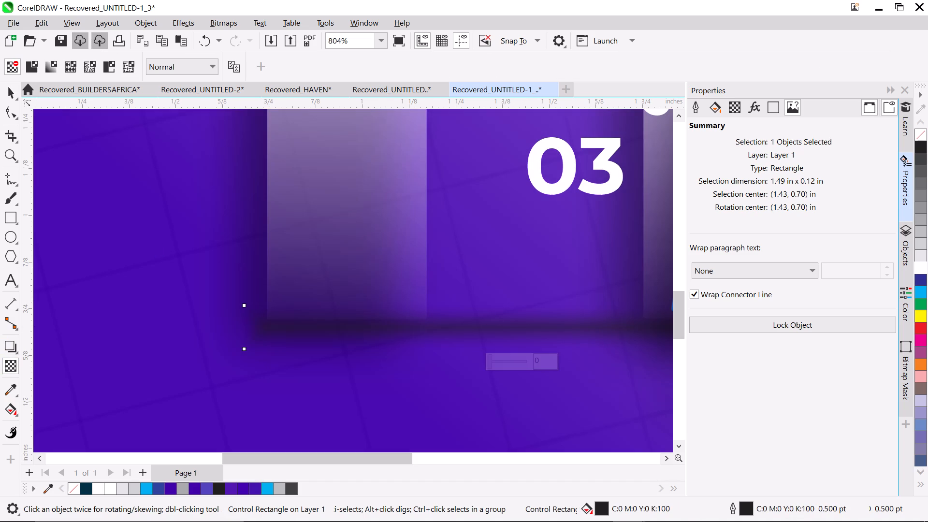
{"action": "left_click", "coordinate": [322, 227]}
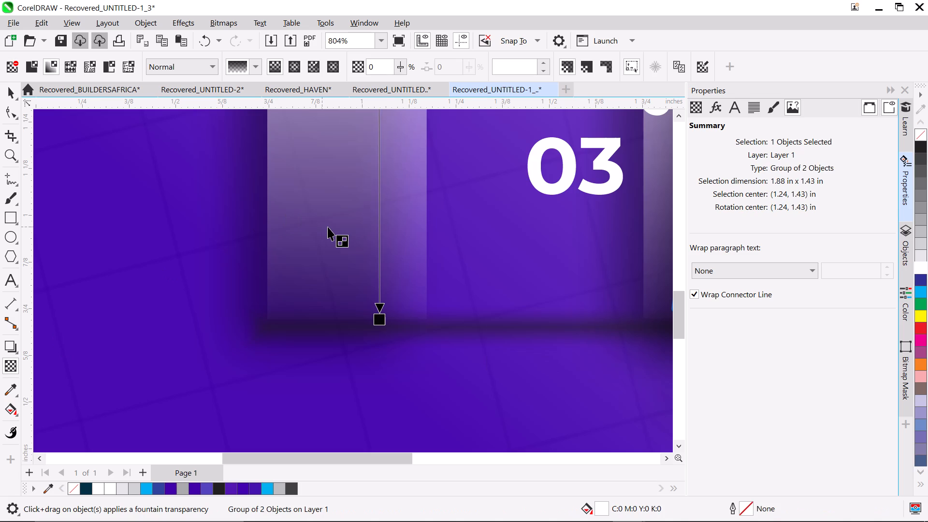
{"action": "left_click_drag", "start_coordinate": [381, 319], "coordinate": [370, 311]}
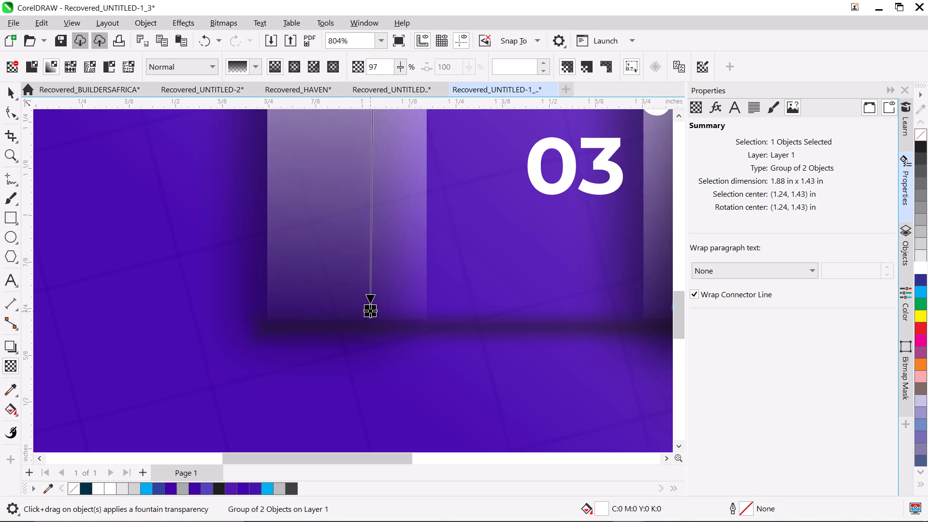
{"action": "left_click_drag", "start_coordinate": [370, 311], "coordinate": [367, 309]}
{"action": "left_click_drag", "start_coordinate": [367, 309], "coordinate": [366, 296]}
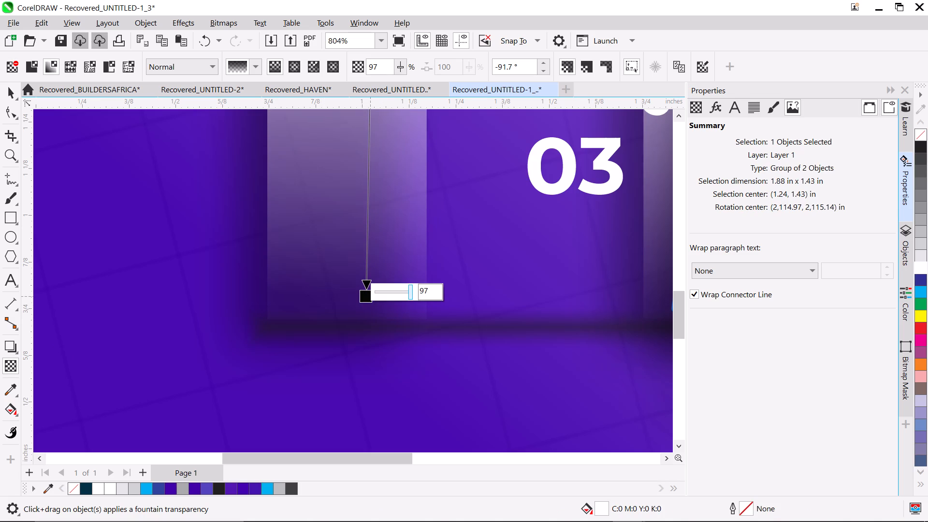
{"action": "left_click_drag", "start_coordinate": [410, 290], "coordinate": [424, 290]}
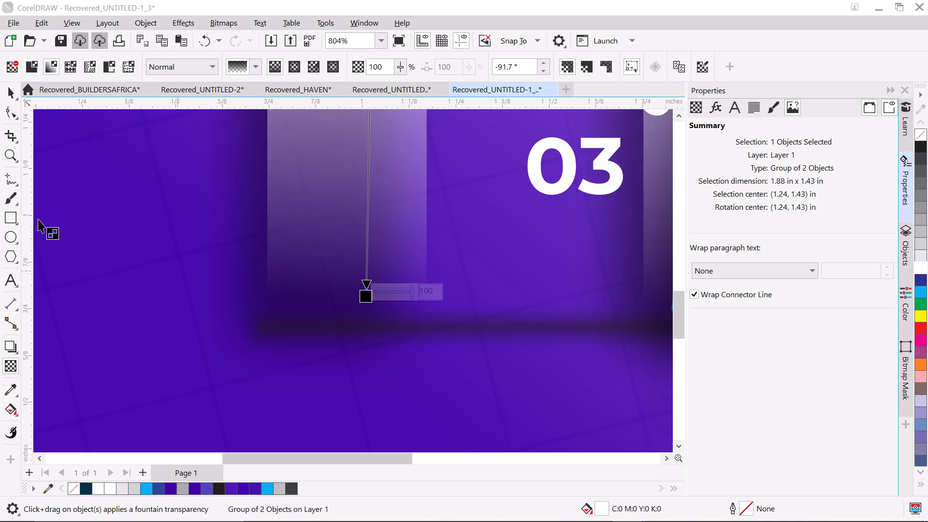
{"action": "left_click", "coordinate": [12, 92]}
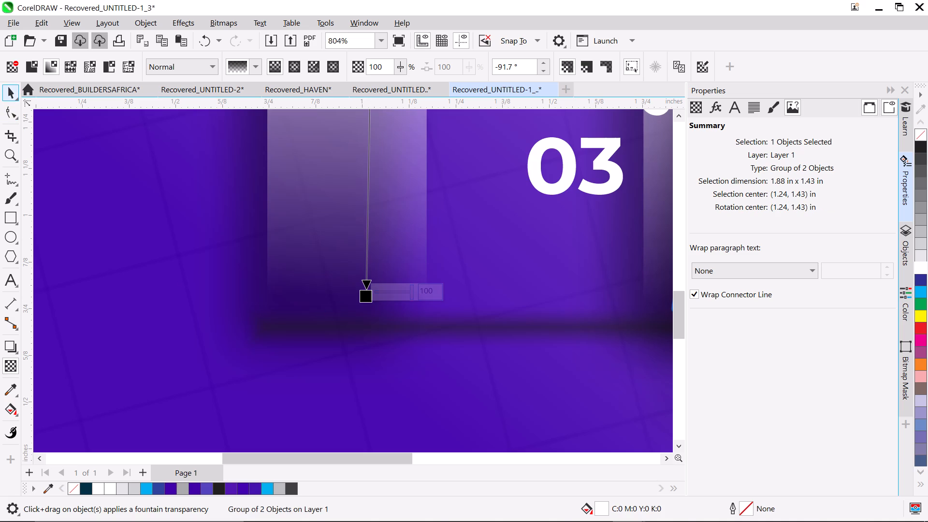
Move the dark shadow strip up to the faded base of the "11", about X 1.44, Y 0.78 inches, and deselect it.
{"action": "left_click", "coordinate": [406, 322]}
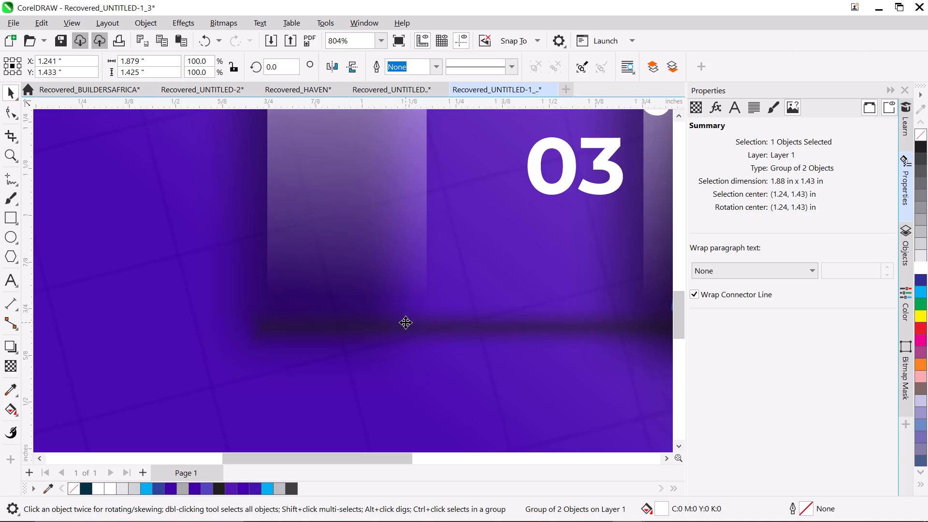
{"action": "left_click_drag", "start_coordinate": [406, 322], "coordinate": [408, 302]}
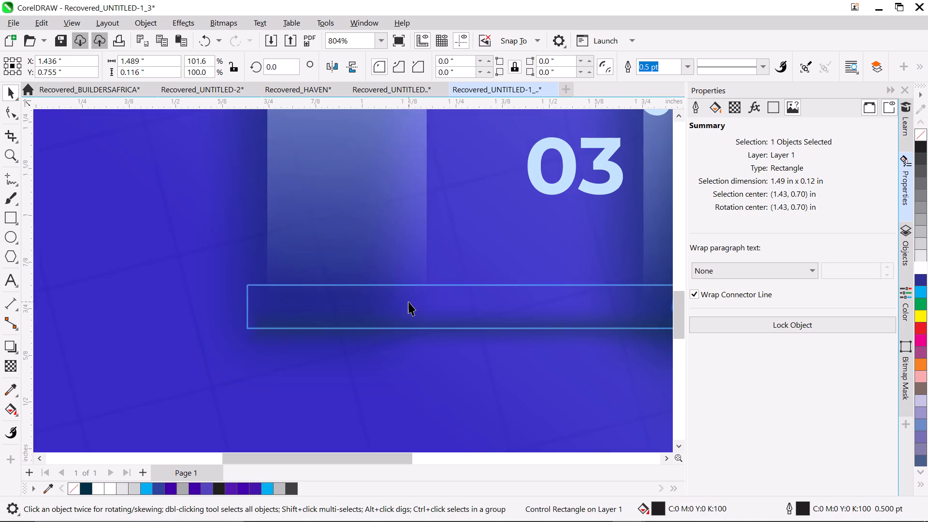
{"action": "left_click_drag", "start_coordinate": [408, 302], "coordinate": [410, 294]}
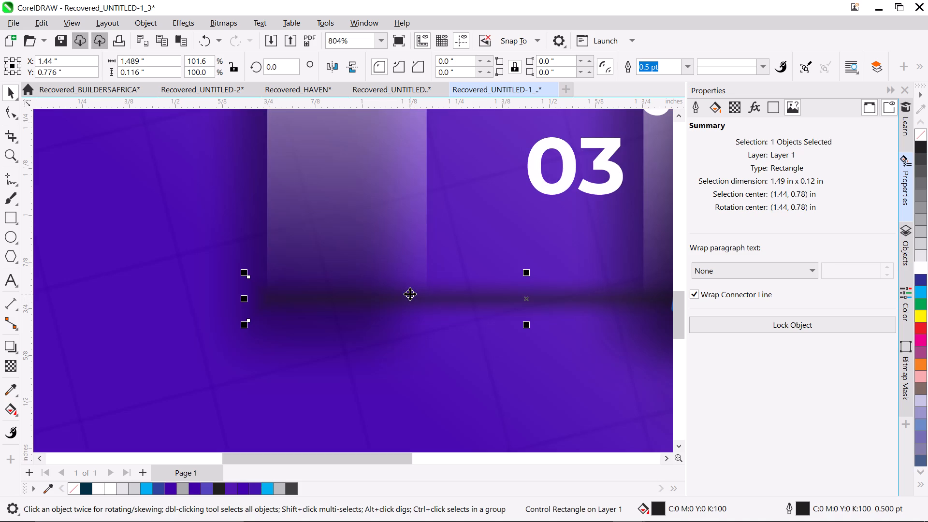
{"action": "left_click", "coordinate": [213, 285]}
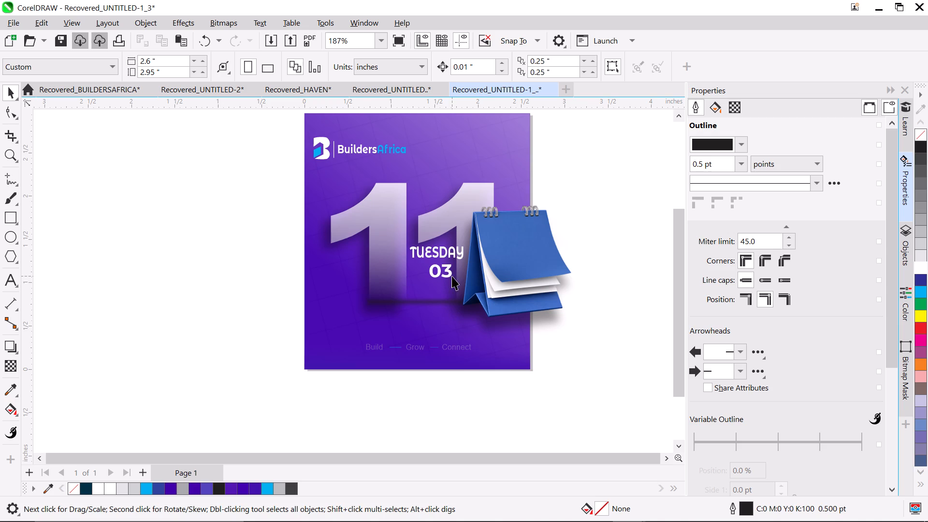
Move the "TUESDAY" and "03" texts up to the top of the "11", at about Y 2.14 and 2.17 inches.
{"action": "left_click_drag", "start_coordinate": [442, 254], "coordinate": [446, 185]}
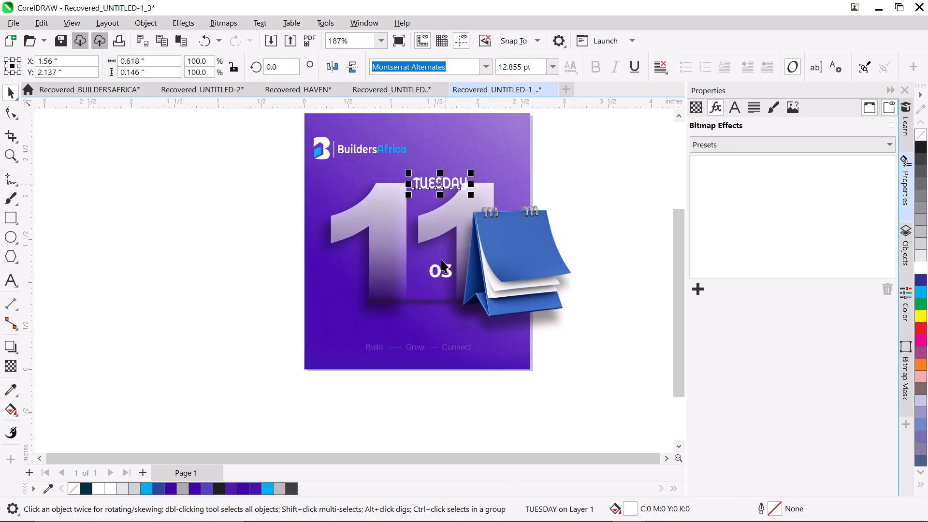
{"action": "left_click_drag", "start_coordinate": [440, 271], "coordinate": [437, 223]}
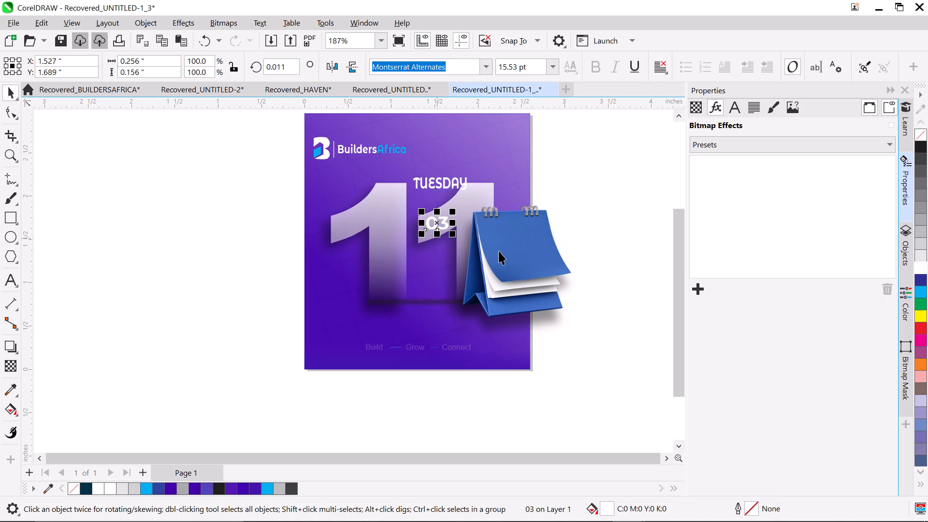
{"action": "left_click_drag", "start_coordinate": [442, 225], "coordinate": [440, 187]}
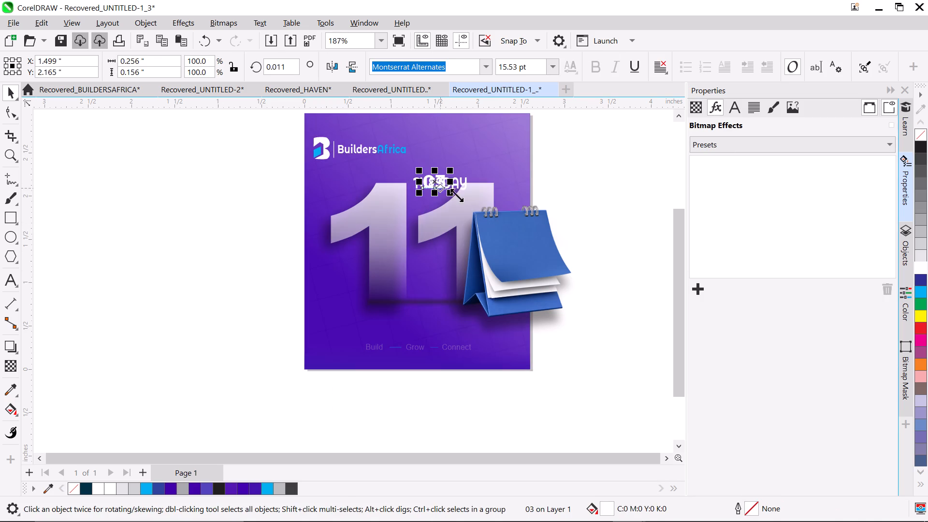
Move the blue calendar back over the "11", to about X 1.50, Y 1.24 inches.
{"action": "left_click_drag", "start_coordinate": [512, 249], "coordinate": [435, 245]}
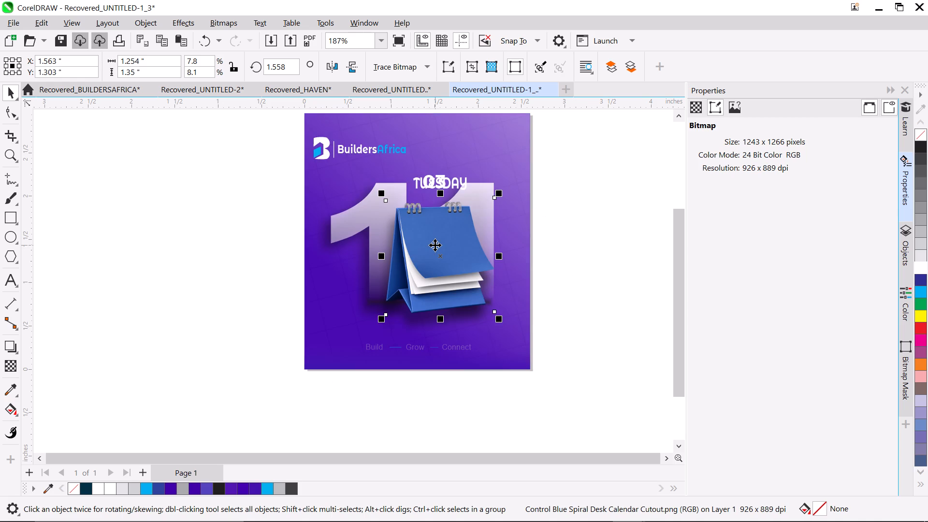
{"action": "left_click_drag", "start_coordinate": [435, 263], "coordinate": [429, 268]}
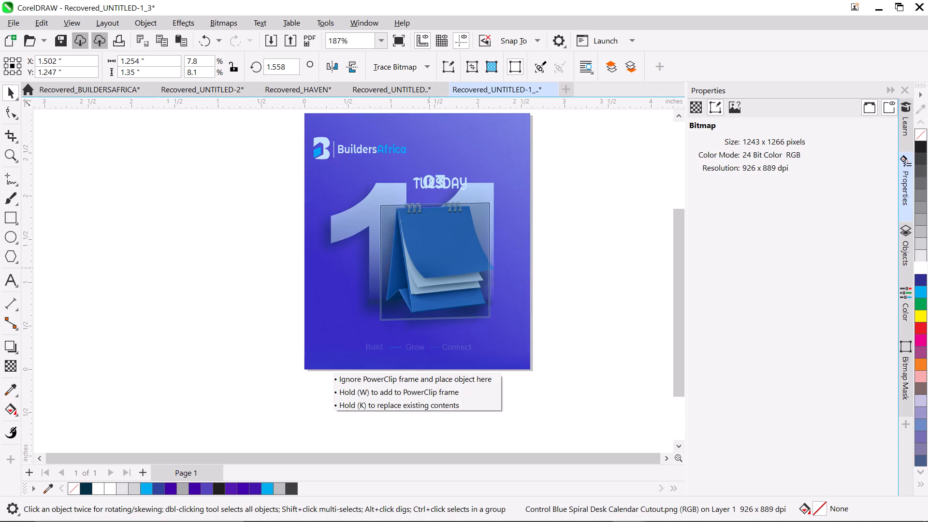
{"action": "left_click_drag", "start_coordinate": [429, 268], "coordinate": [429, 268]}
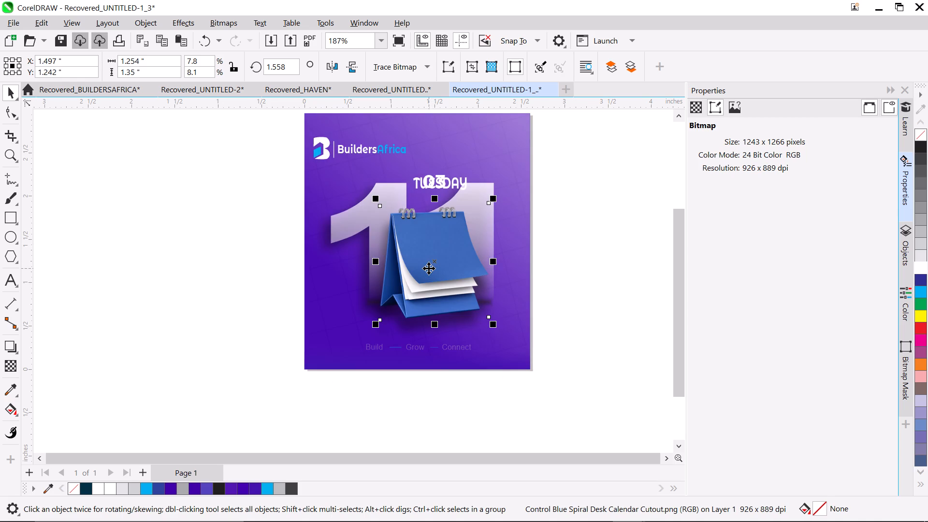
Move the "TUESDAY" text down onto the front page of the blue calendar, at about X 1.47, Y 1.56 inches.
{"action": "left_click_drag", "start_coordinate": [430, 183], "coordinate": [430, 190]}
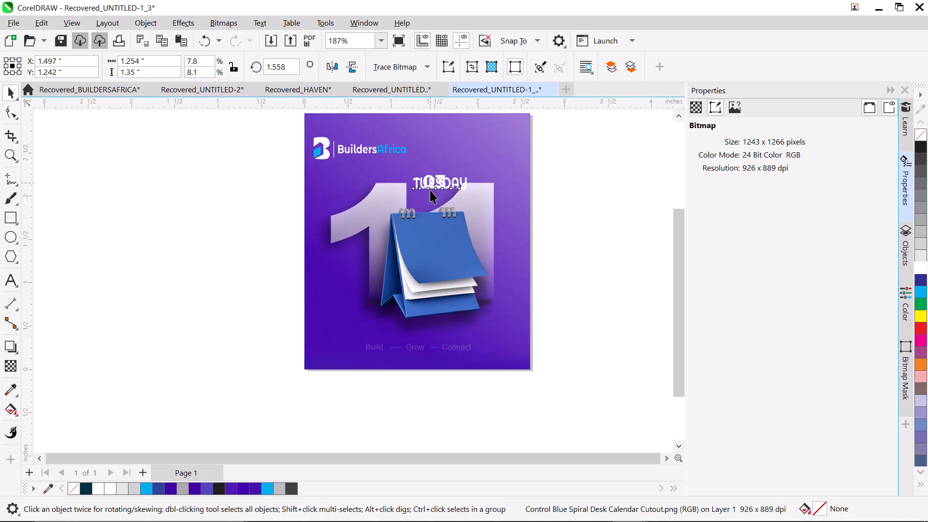
{"action": "left_click_drag", "start_coordinate": [430, 190], "coordinate": [419, 233]}
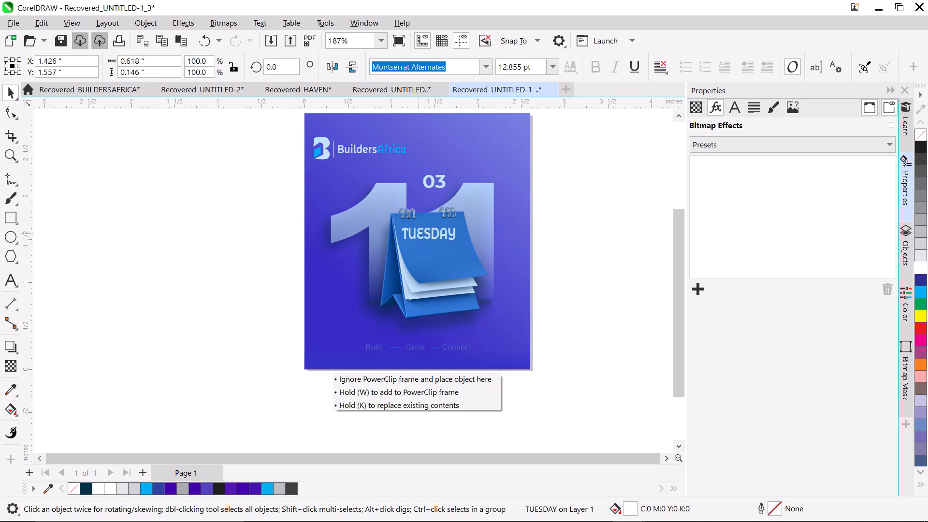
{"action": "left_click_drag", "start_coordinate": [419, 233], "coordinate": [422, 232]}
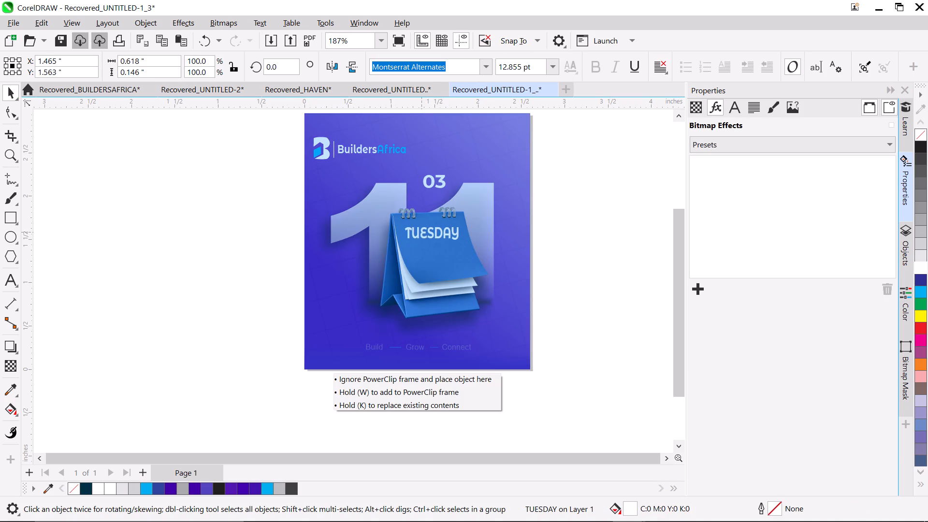
{"action": "left_click_drag", "start_coordinate": [422, 232], "coordinate": [422, 234]}
Move the "03" text down onto the calendar page, just beneath "TUESDAY", and deselect it.
{"action": "left_click_drag", "start_coordinate": [431, 181], "coordinate": [434, 236]}
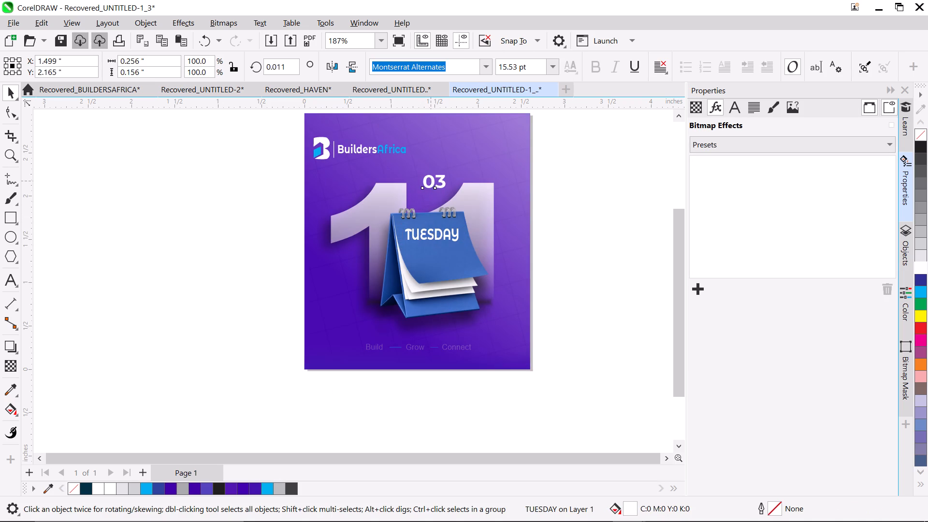
{"action": "left_click_drag", "start_coordinate": [434, 236], "coordinate": [433, 255]}
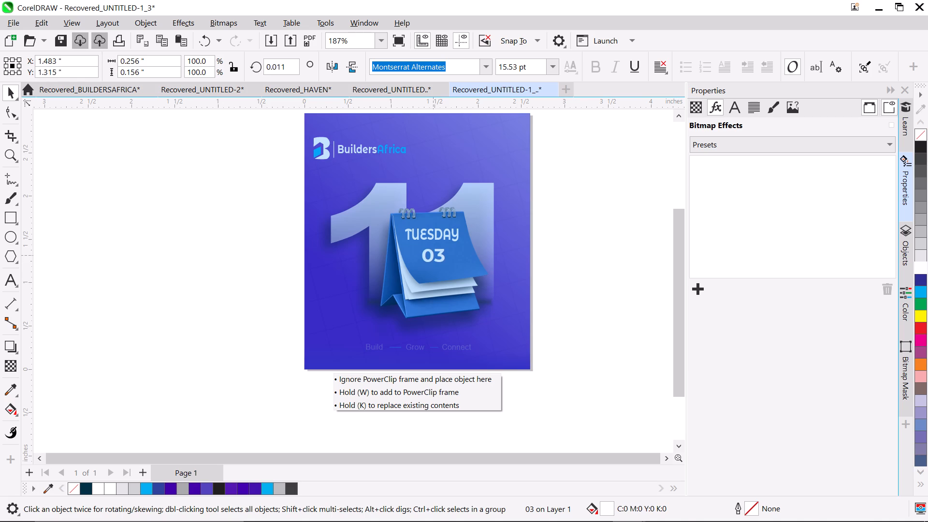
{"action": "left_click_drag", "start_coordinate": [433, 255], "coordinate": [434, 253]}
{"action": "left_click", "coordinate": [277, 239]}
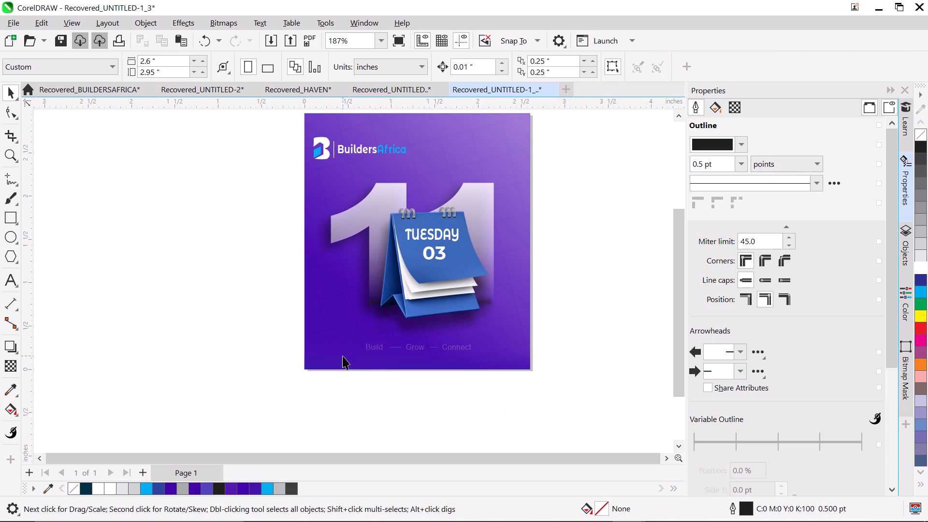
Reduce the height of the purple rectangle along the flyer's bottom edge to about 0.19 inches.
{"action": "left_click", "coordinate": [374, 346]}
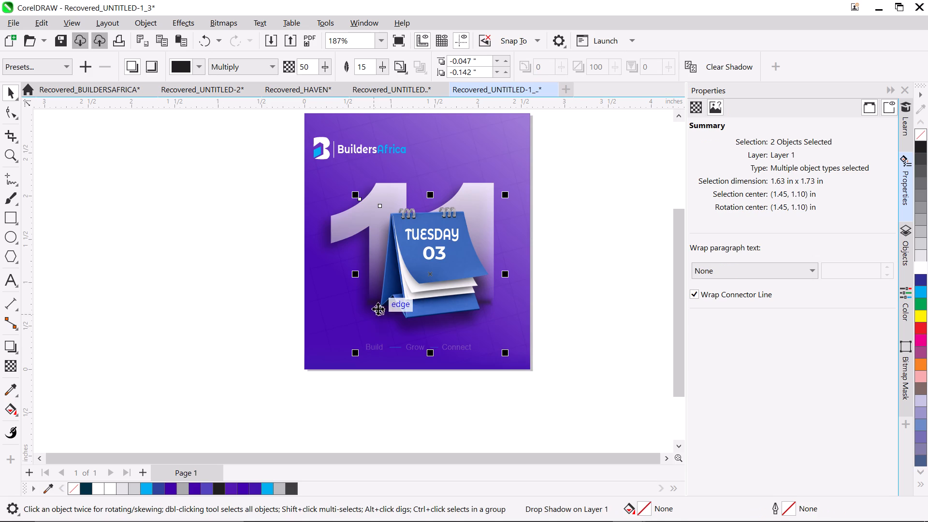
{"action": "left_click", "coordinate": [322, 337]}
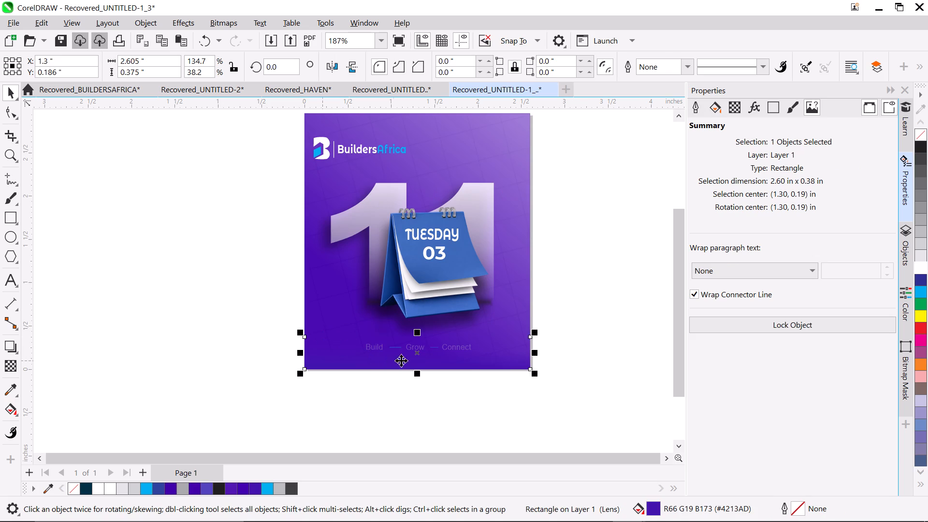
{"action": "left_click_drag", "start_coordinate": [416, 333], "coordinate": [416, 341]}
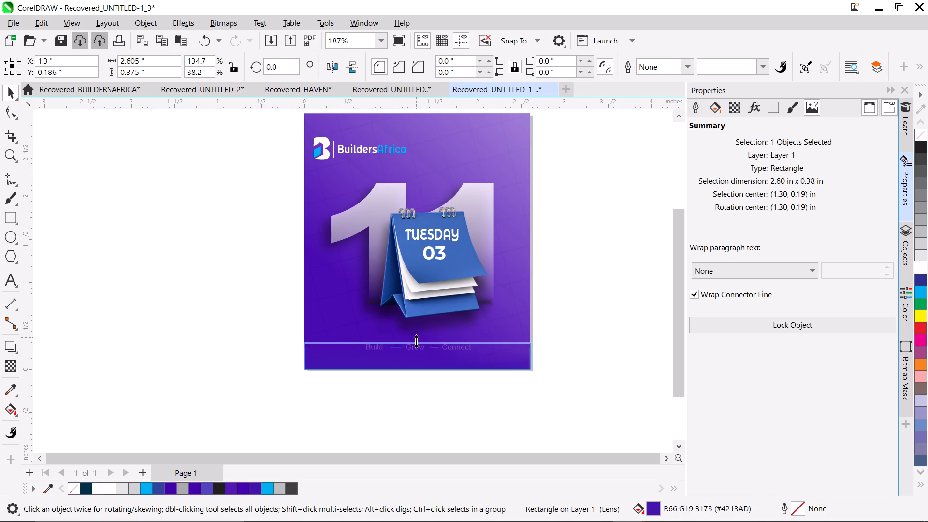
{"action": "left_click_drag", "start_coordinate": [416, 341], "coordinate": [417, 350]}
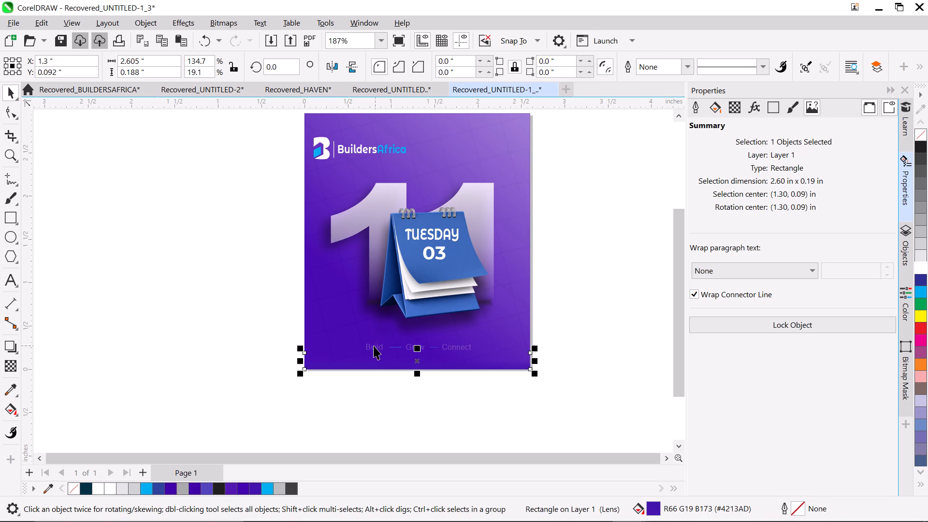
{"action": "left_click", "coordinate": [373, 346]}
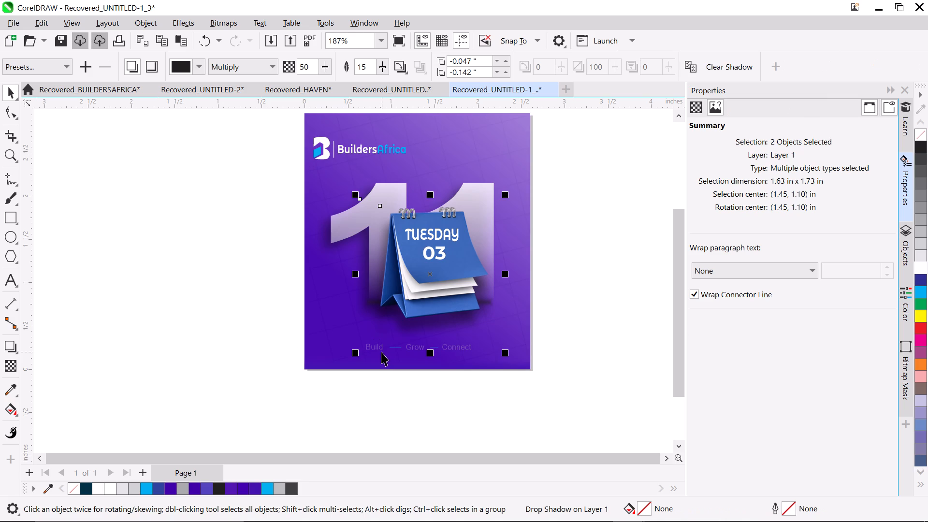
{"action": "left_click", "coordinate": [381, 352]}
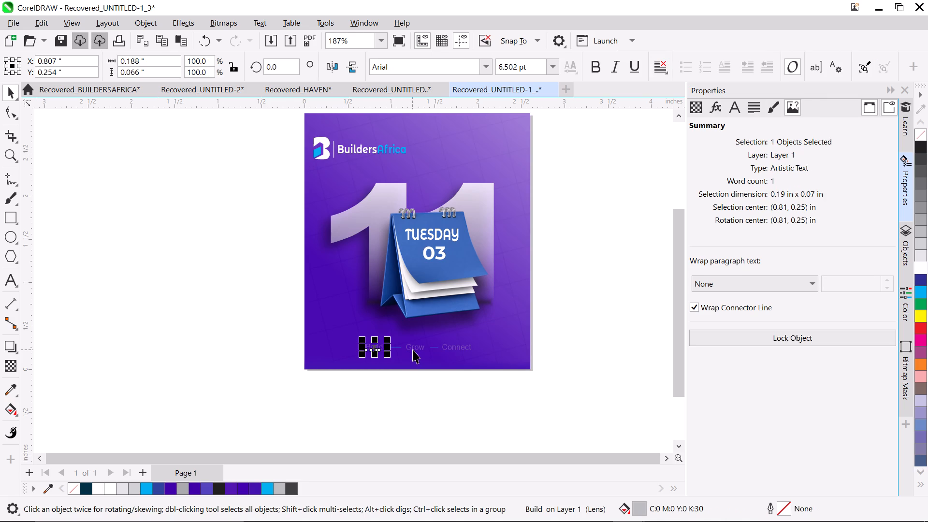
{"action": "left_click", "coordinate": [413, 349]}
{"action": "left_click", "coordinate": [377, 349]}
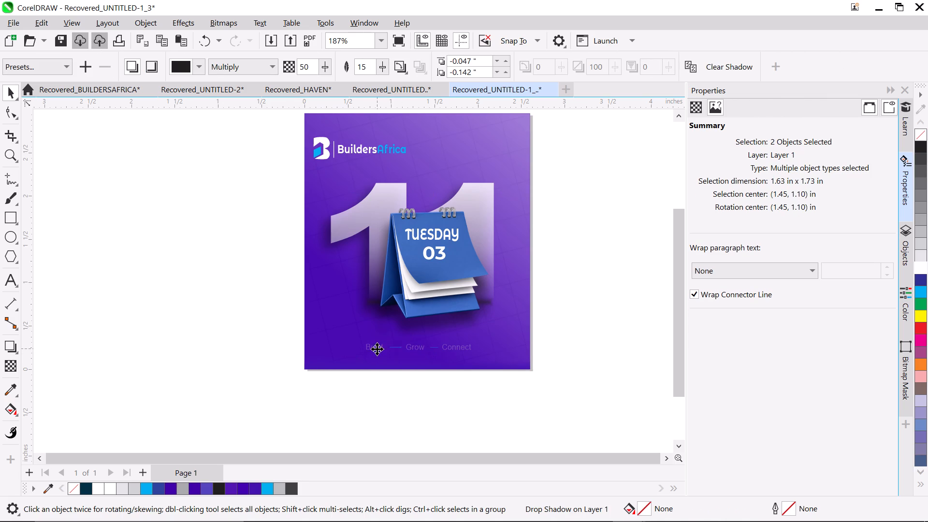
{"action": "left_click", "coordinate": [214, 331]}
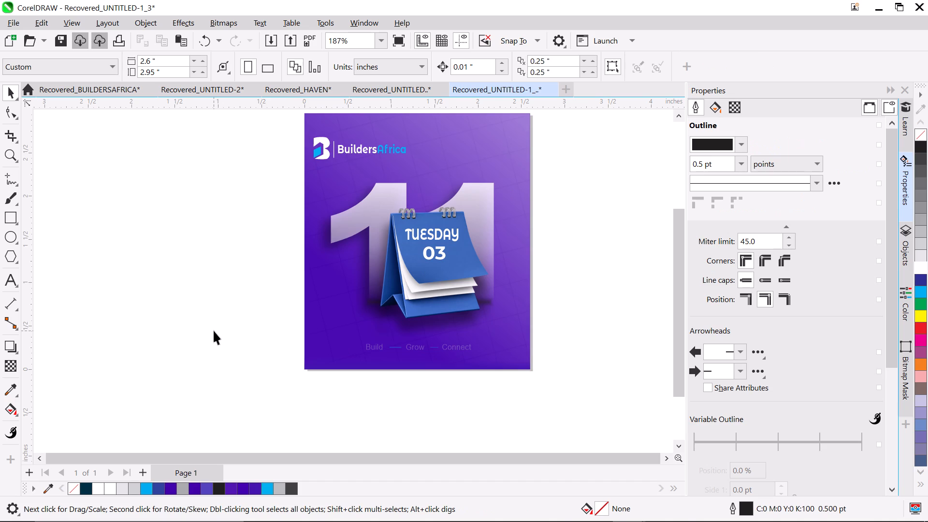
Move the blue calendar with its drop shadow up slightly behind the date text, to about X 1.54, Y 1.36 inches.
{"action": "left_click", "coordinate": [413, 348]}
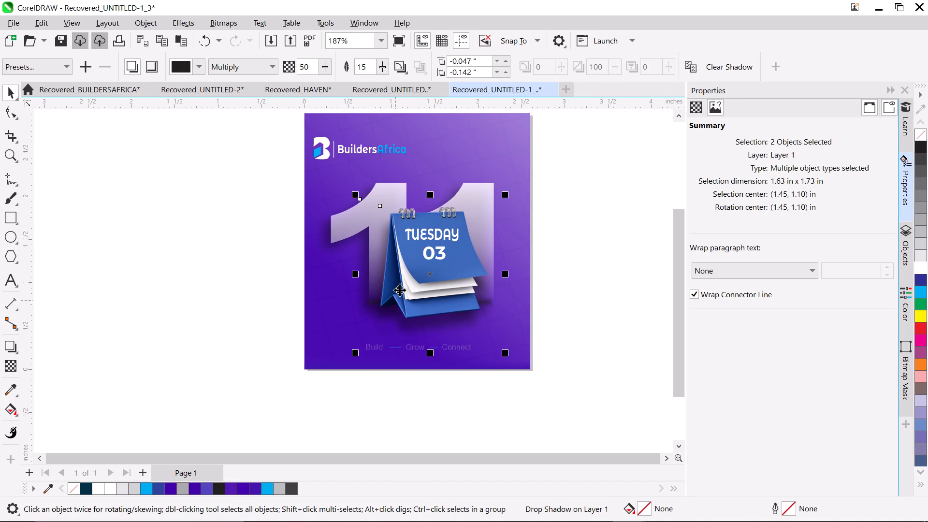
{"action": "left_click_drag", "start_coordinate": [406, 281], "coordinate": [410, 271]}
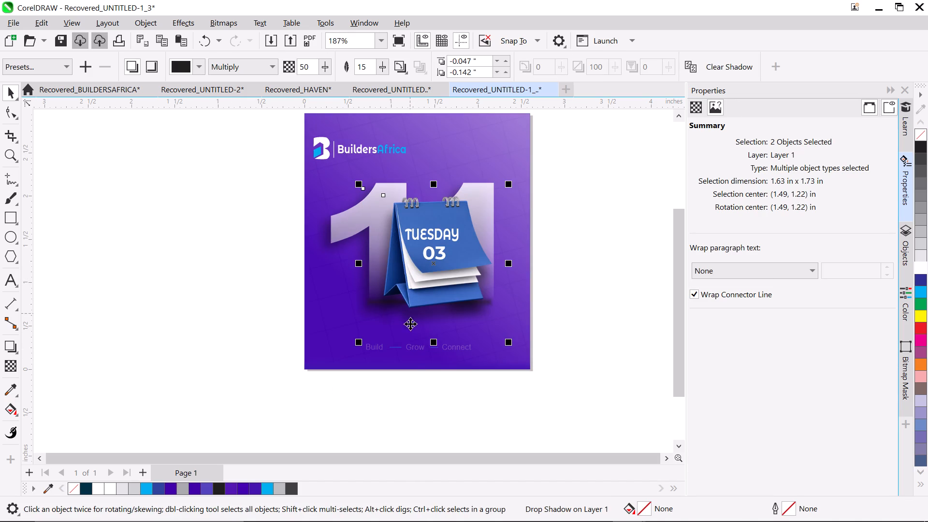
Delete the faint "Build — Grow — Connect" tagline beneath the calendar, including both dashes.
{"action": "left_click", "coordinate": [412, 349]}
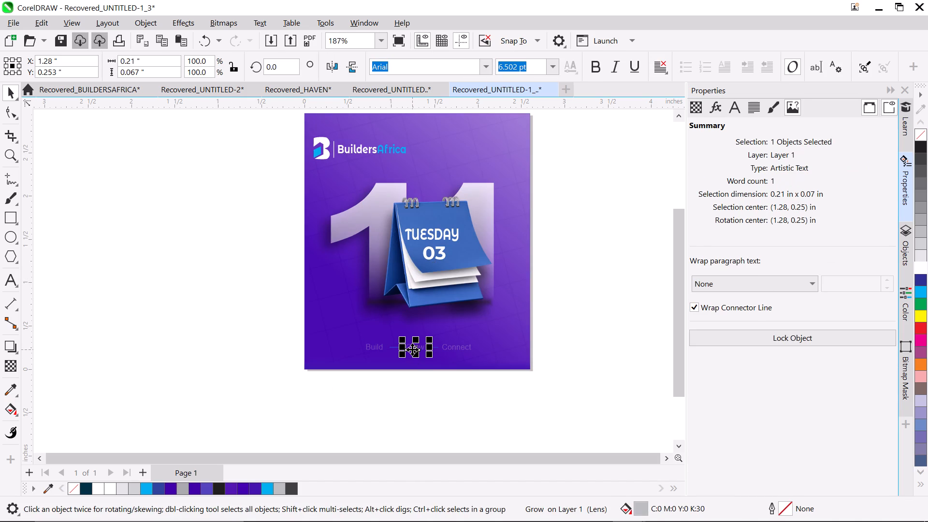
{"action": "right_click", "coordinate": [412, 349]}
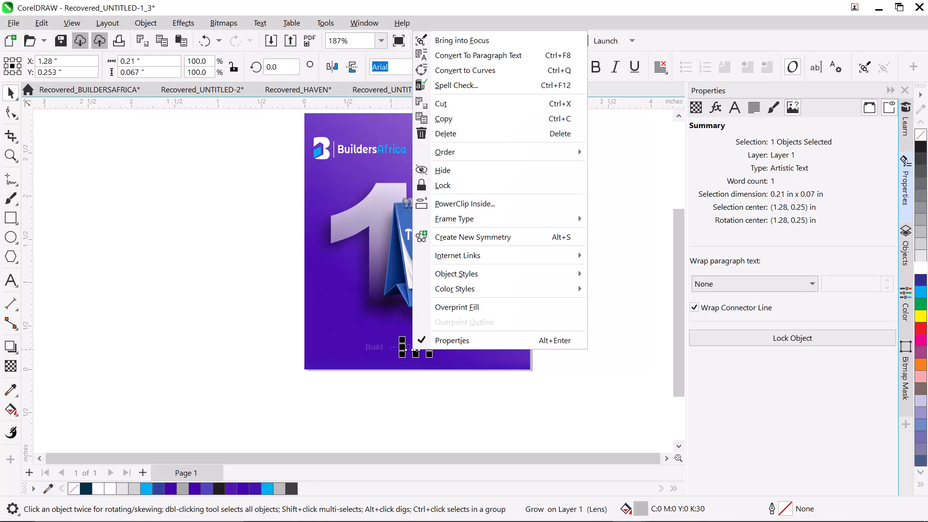
{"action": "left_click", "coordinate": [452, 134]}
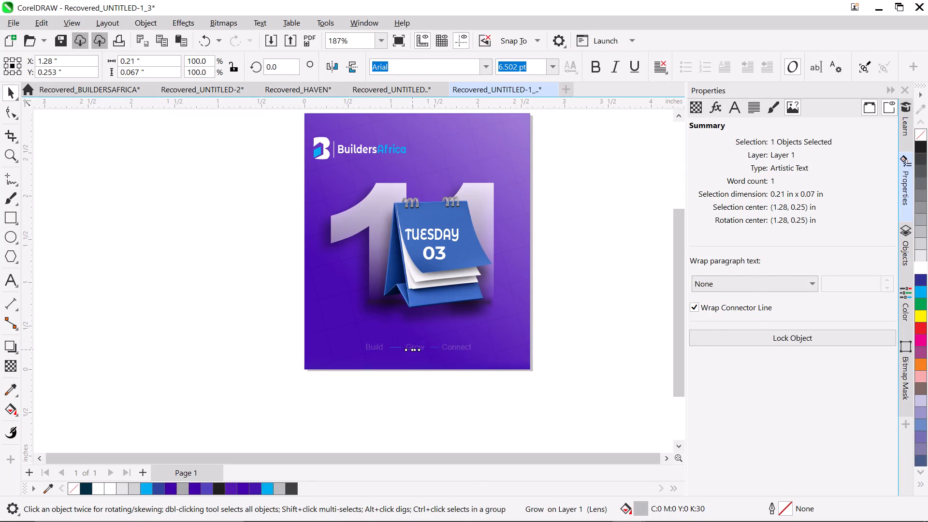
{"action": "left_click", "coordinate": [452, 350]}
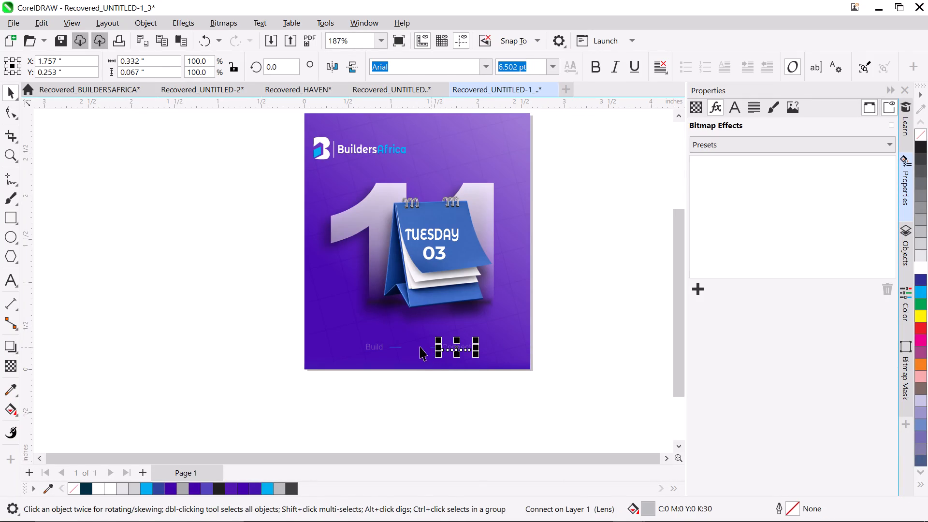
{"action": "left_click", "coordinate": [396, 348], "text": "shift"}
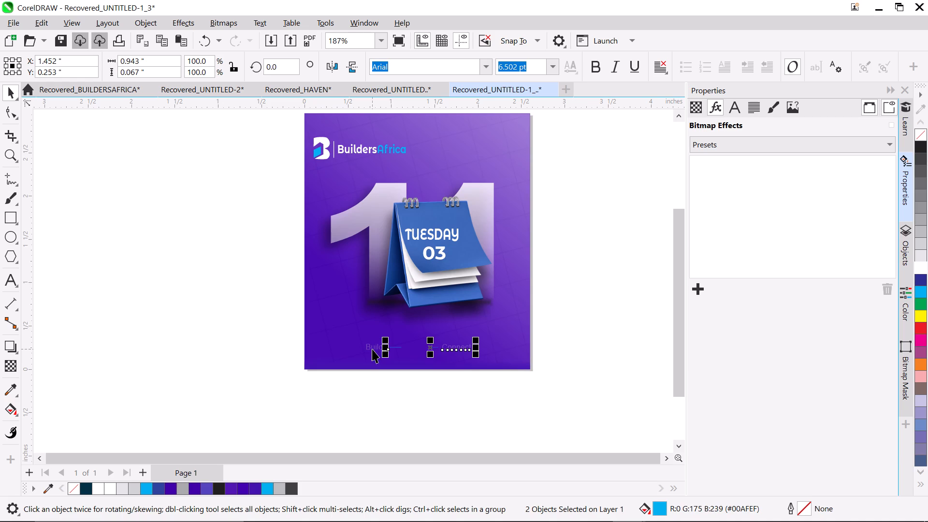
{"action": "left_click", "coordinate": [372, 349], "text": "shift"}
{"action": "right_click", "coordinate": [372, 349]}
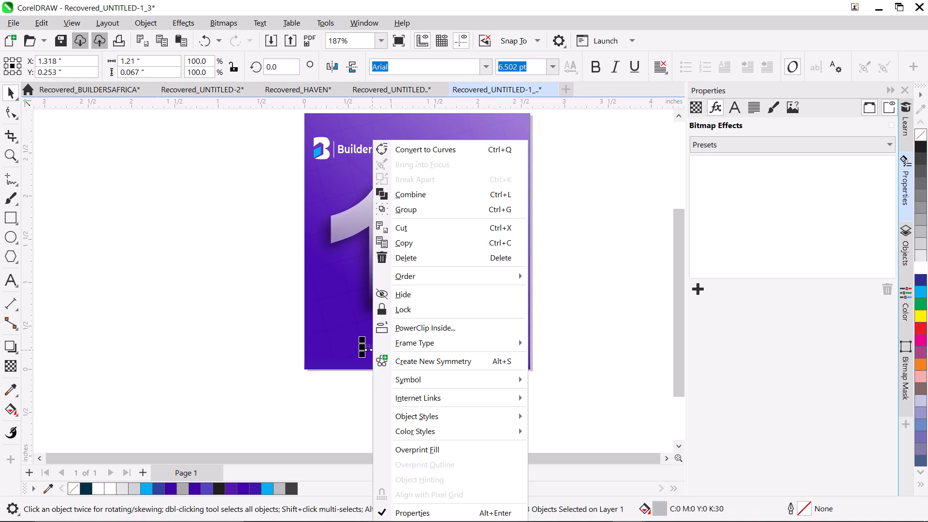
{"action": "left_click", "coordinate": [409, 258]}
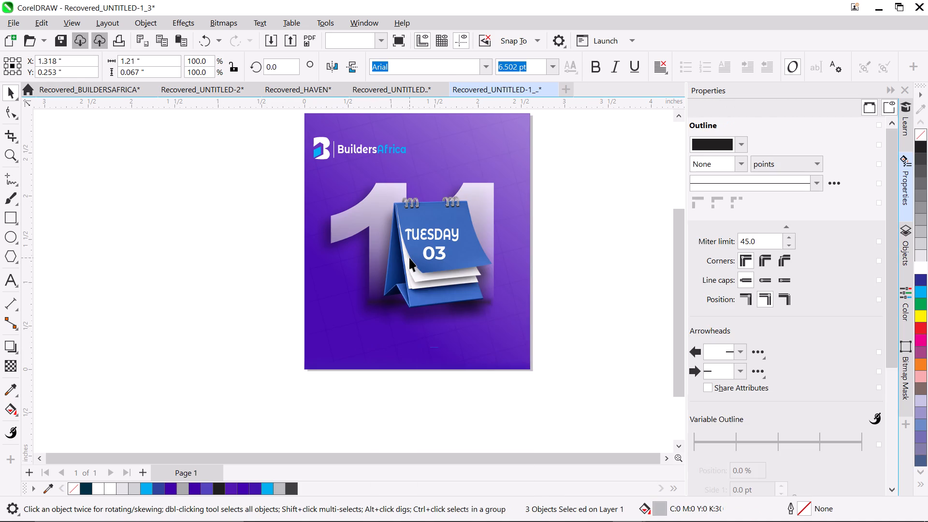
{"action": "left_click", "coordinate": [433, 344]}
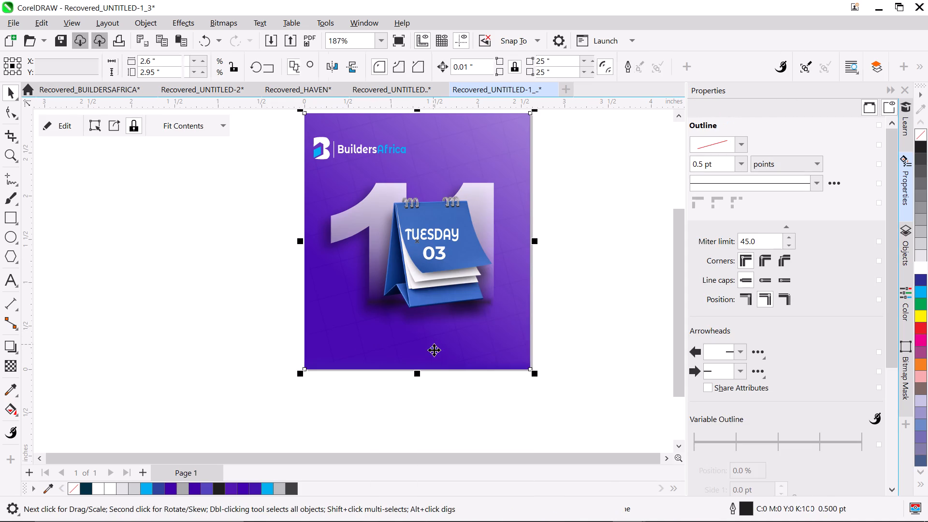
{"action": "left_click", "coordinate": [434, 348]}
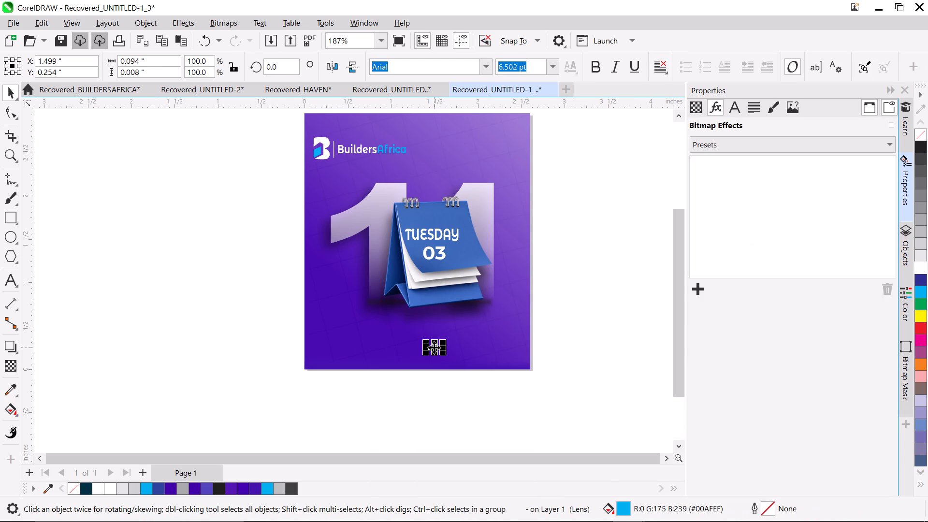
{"action": "right_click", "coordinate": [434, 348]}
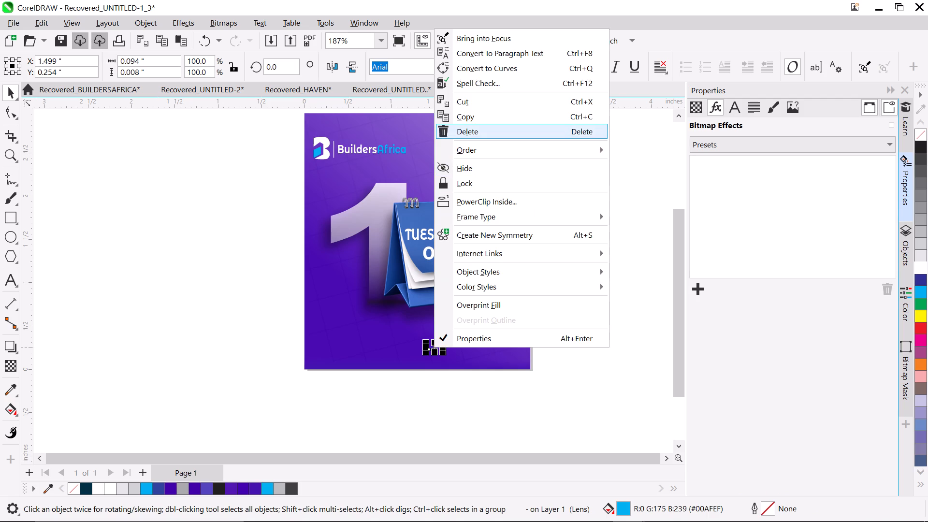
{"action": "left_click", "coordinate": [473, 136]}
Stretch the blue calendar image downward to a height of about 1.43 inches and deselect it.
{"action": "left_click", "coordinate": [423, 260]}
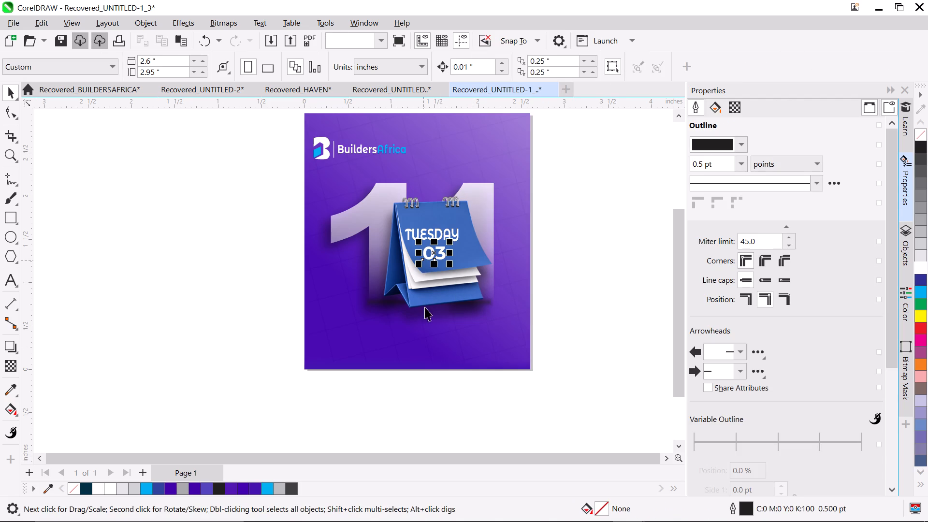
{"action": "left_click", "coordinate": [414, 297]}
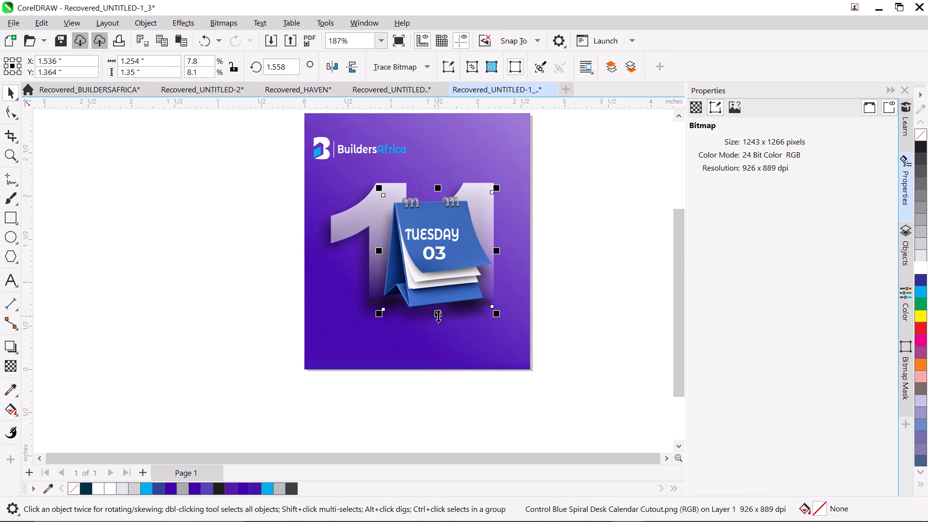
{"action": "left_click_drag", "start_coordinate": [438, 316], "coordinate": [439, 323]}
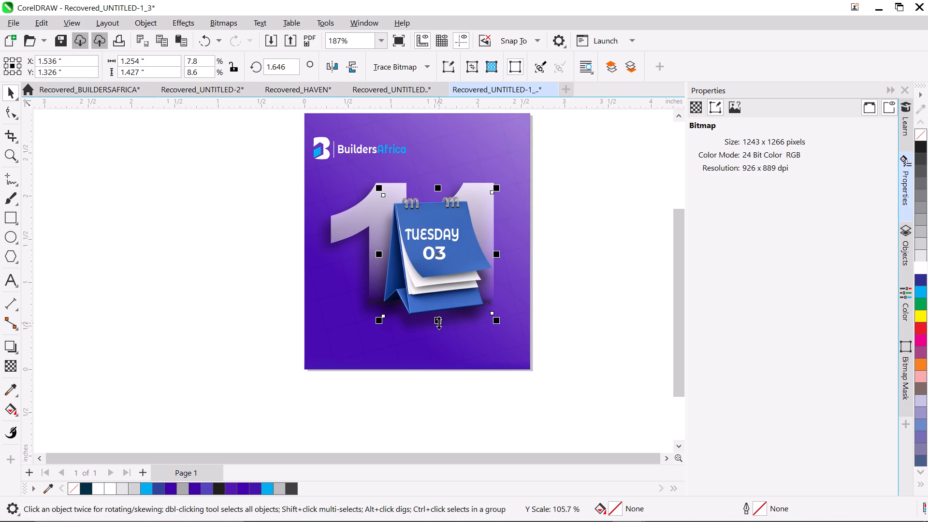
{"action": "left_click", "coordinate": [377, 353]}
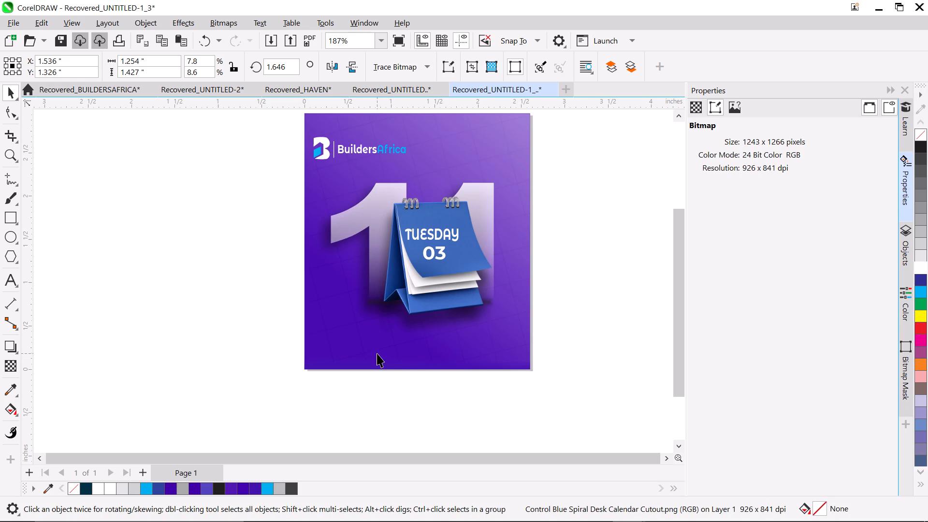
{"action": "left_click", "coordinate": [214, 298]}
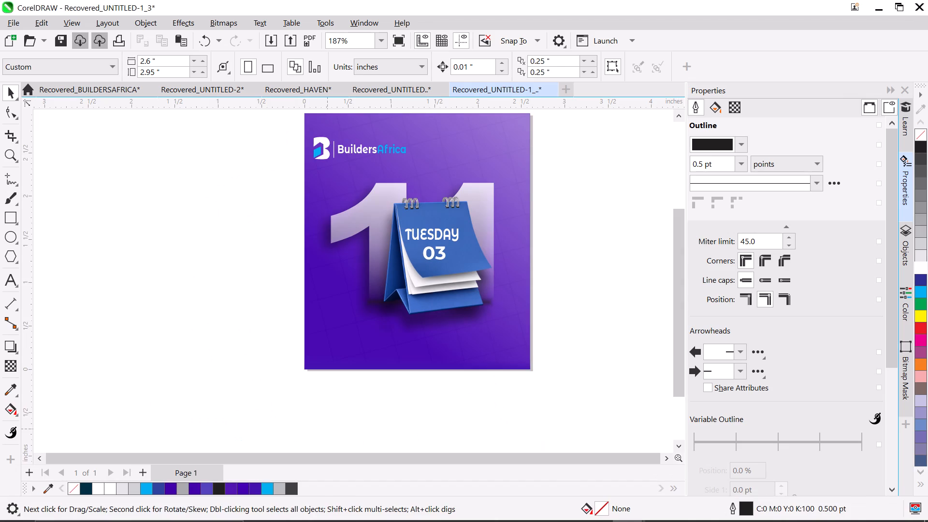
{"action": "left_click", "coordinate": [361, 335]}
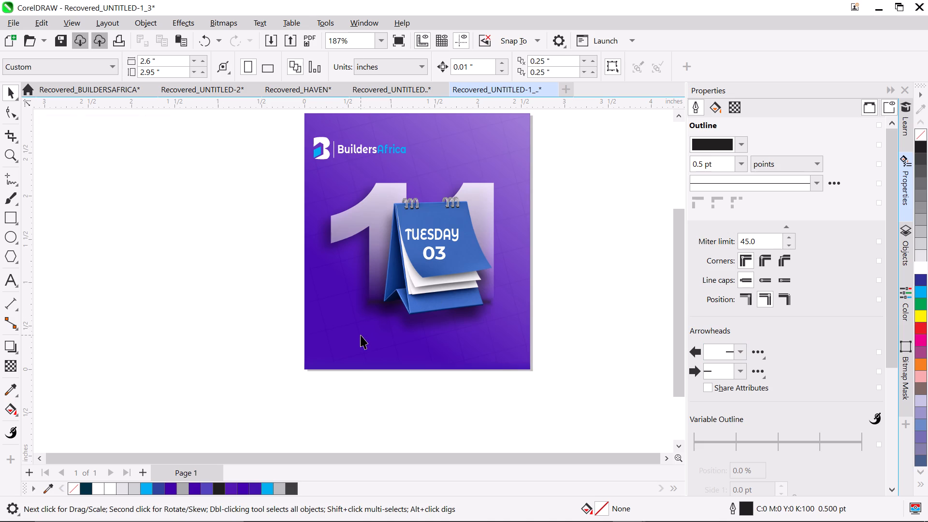
{"action": "left_click", "coordinate": [320, 357]}
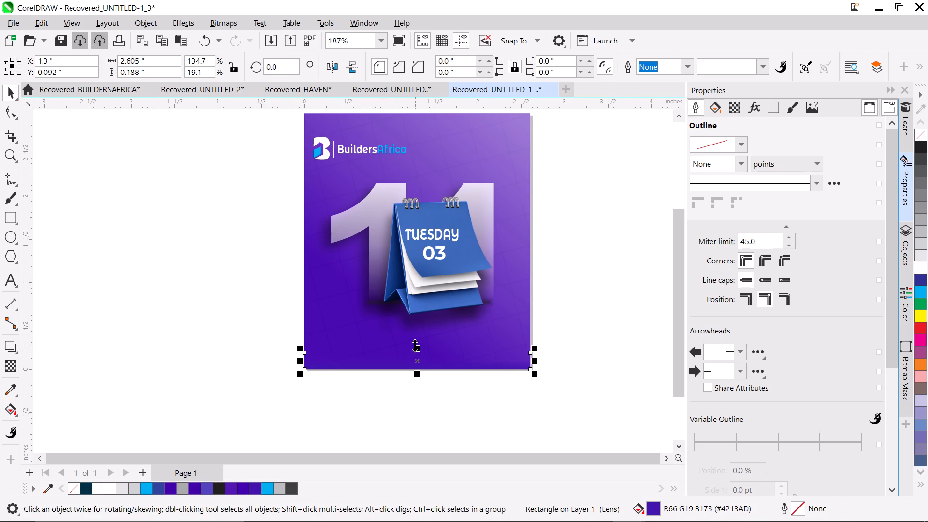
{"action": "left_click_drag", "start_coordinate": [415, 346], "coordinate": [409, 119]}
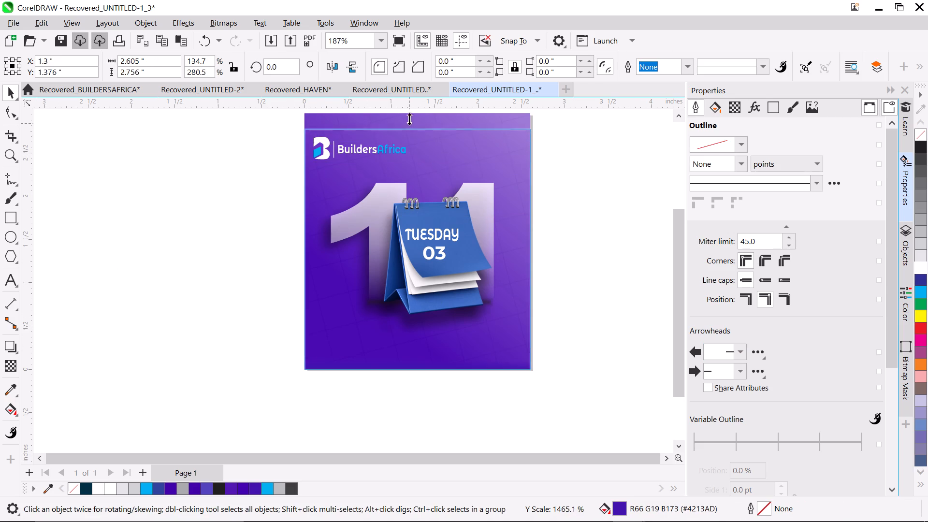
{"action": "left_click_drag", "start_coordinate": [409, 119], "coordinate": [408, 113]}
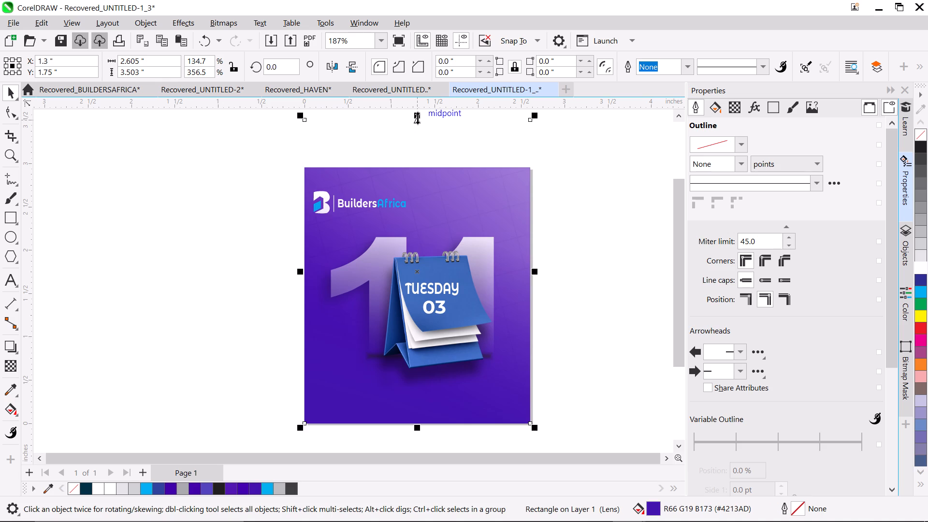
{"action": "left_click_drag", "start_coordinate": [418, 118], "coordinate": [417, 163]}
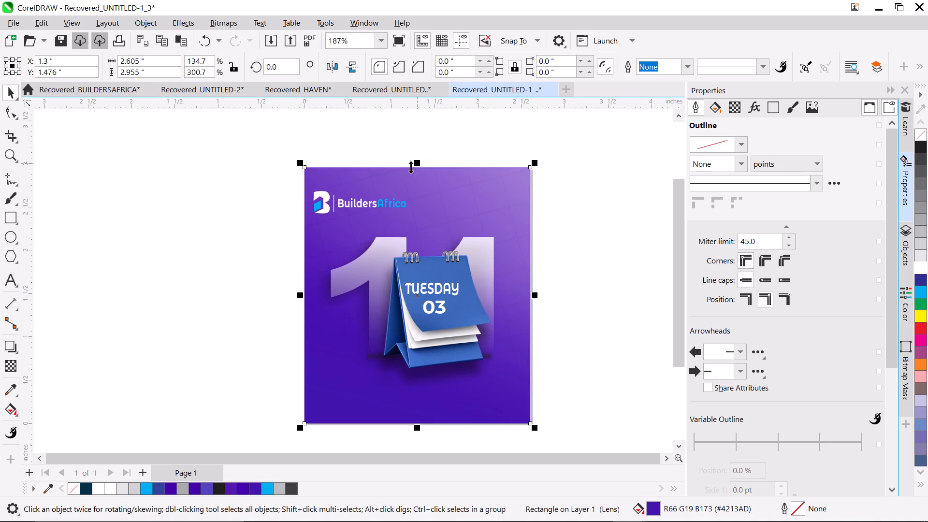
Paste the copied quote as a new text object and move it above the flyer, to about X 0.26, Y 5.98 inches.
{"action": "left_click", "coordinate": [13, 280]}
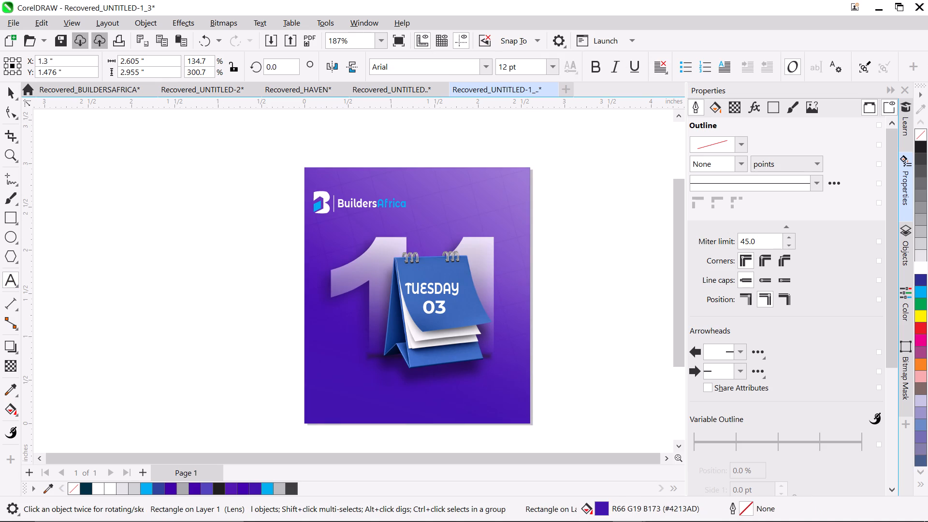
{"action": "left_click", "coordinate": [342, 391]}
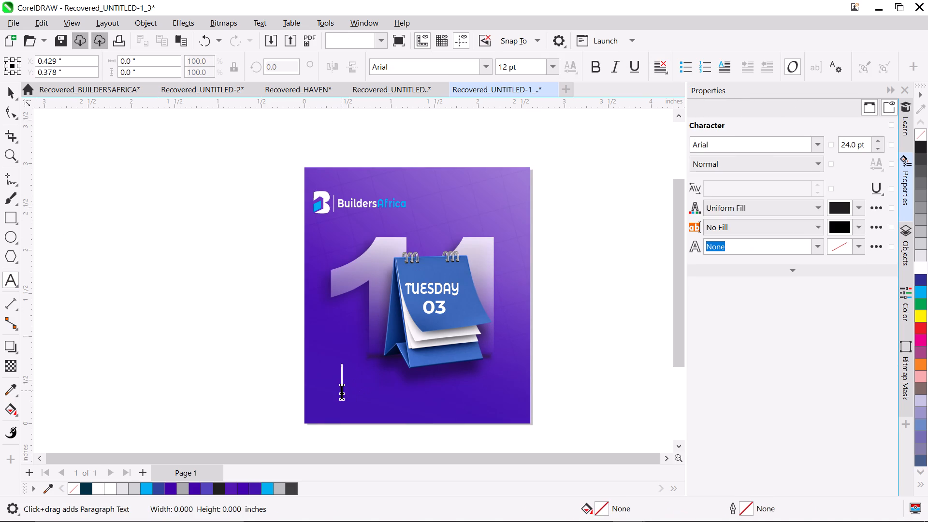
{"action": "key", "text": "ctrl+v"}
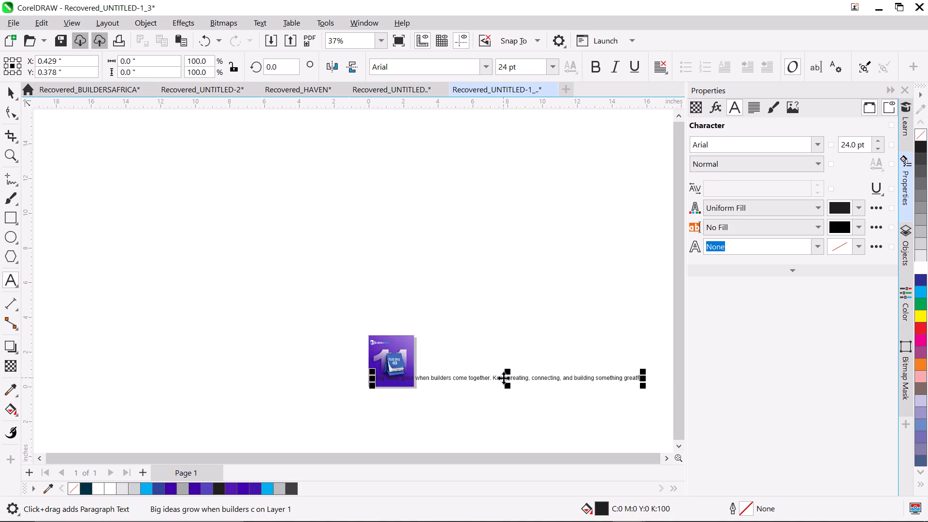
{"action": "left_click_drag", "start_coordinate": [505, 378], "coordinate": [370, 283]}
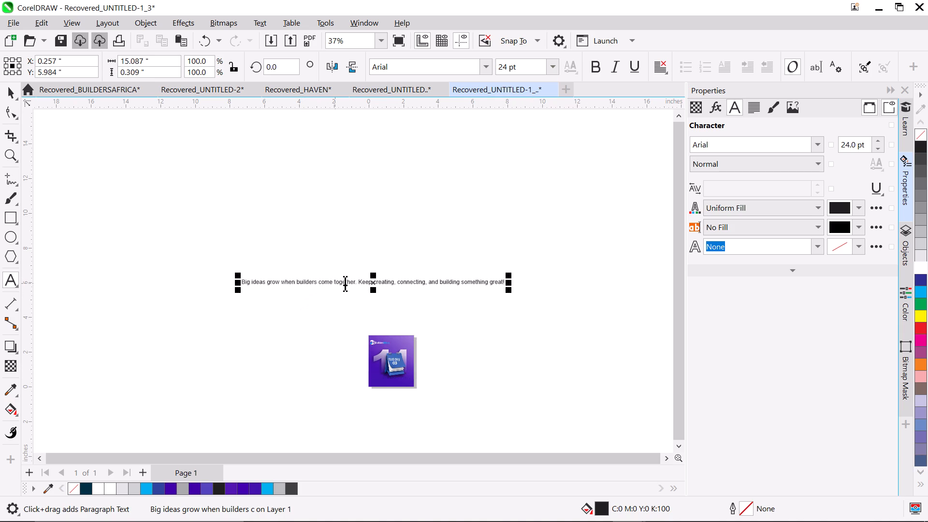
Break the quote into three lines after "together." and after "something", removing the extra space before "Keep".
{"action": "left_click", "coordinate": [358, 281]}
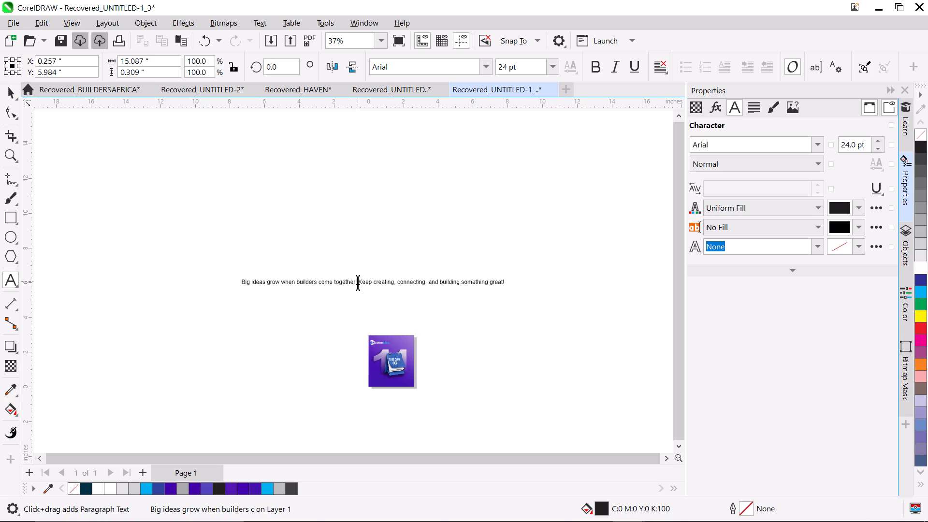
{"action": "key", "text": "Return"}
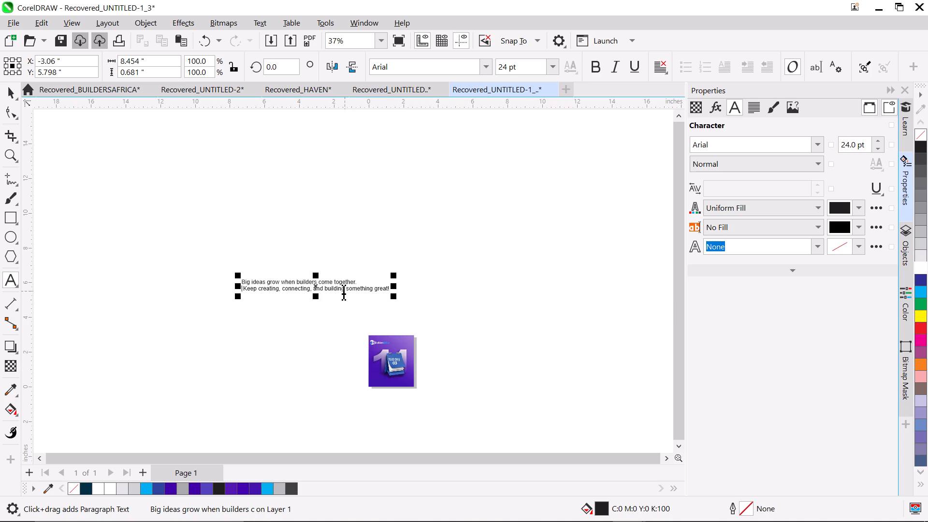
{"action": "left_click", "coordinate": [374, 286]}
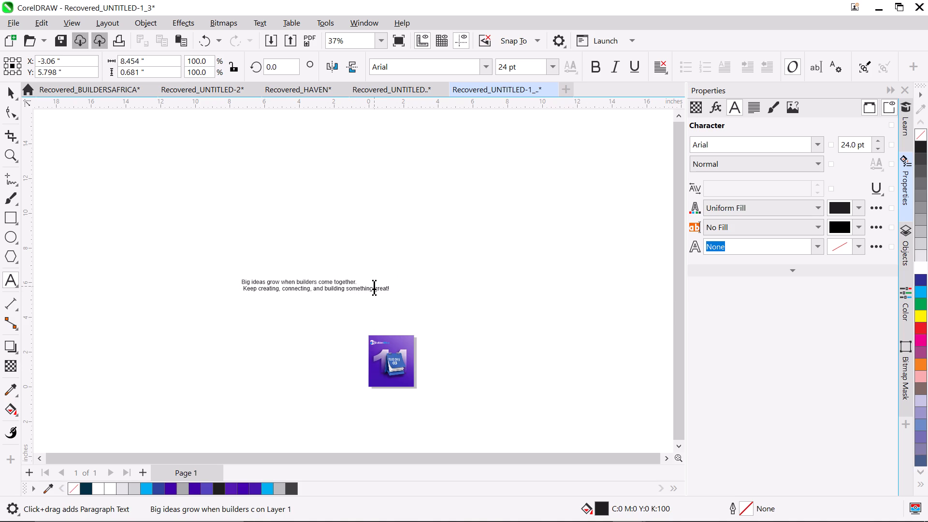
{"action": "key", "text": "Return"}
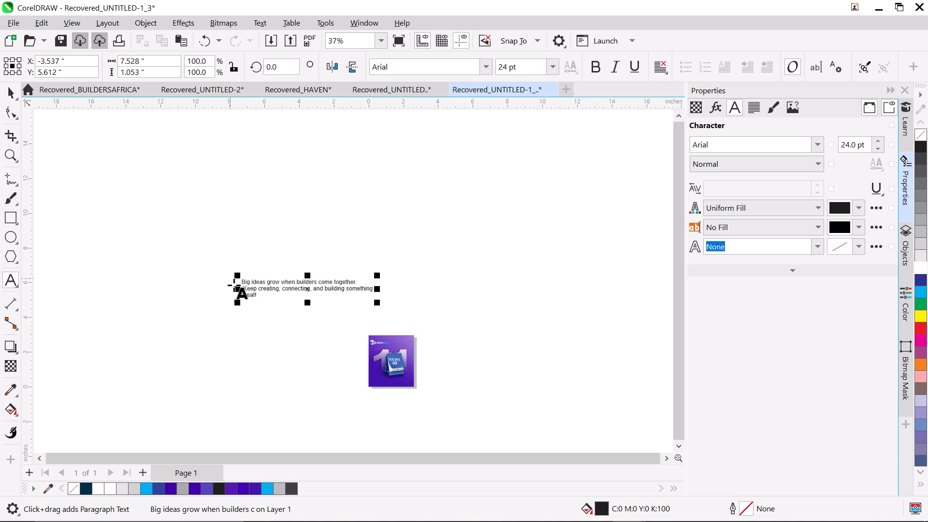
{"action": "left_click", "coordinate": [244, 290]}
{"action": "key", "text": "BackSpace"}
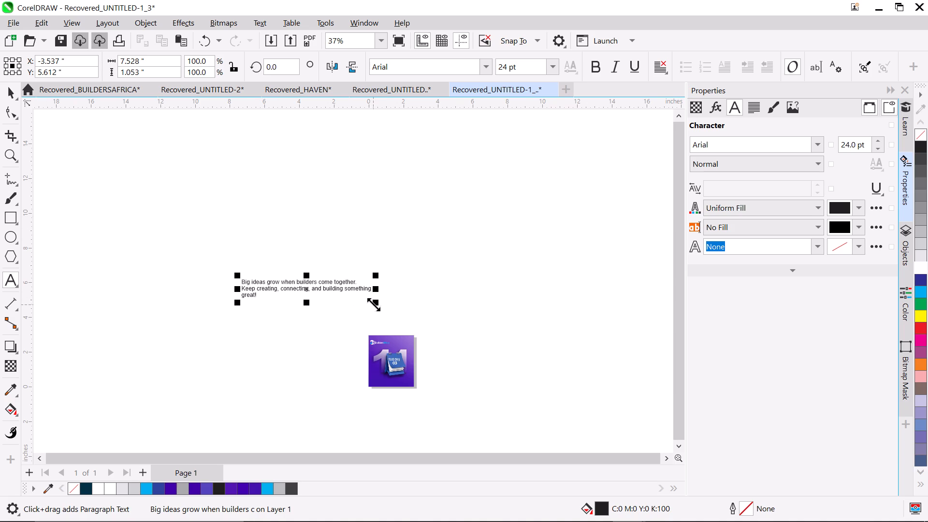
Scale the quote text down to about 2.08 inches wide, roughly 6.7 pt, positioning it just above the flyer.
{"action": "left_click_drag", "start_coordinate": [377, 304], "coordinate": [345, 303]}
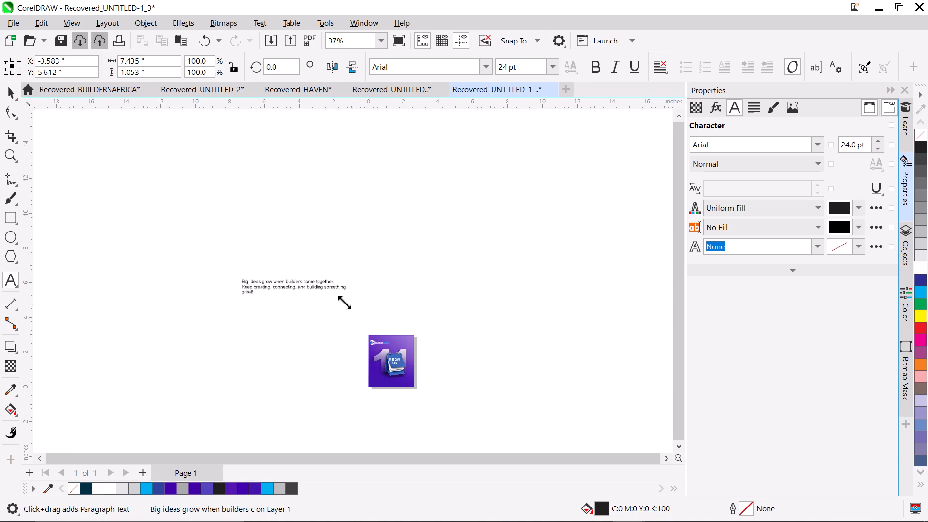
{"action": "left_click_drag", "start_coordinate": [345, 303], "coordinate": [313, 301]}
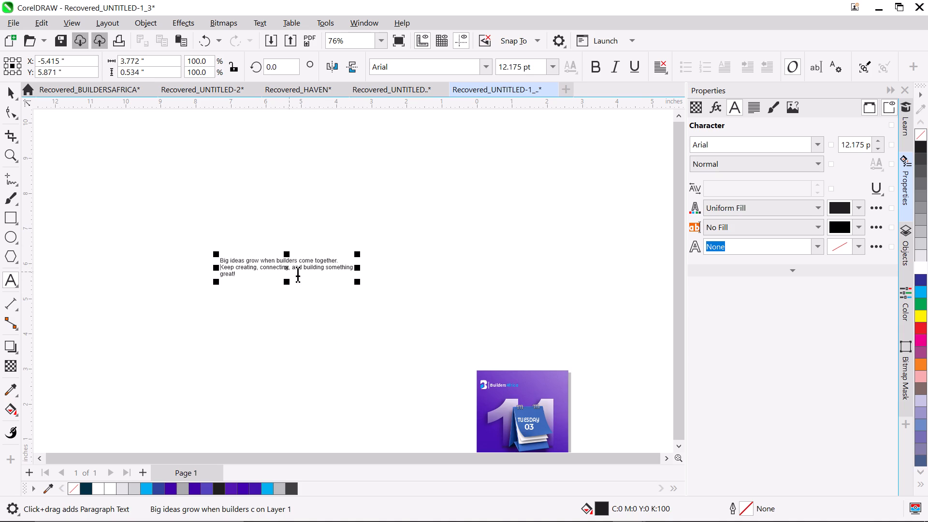
{"action": "left_click_drag", "start_coordinate": [286, 268], "coordinate": [484, 347]}
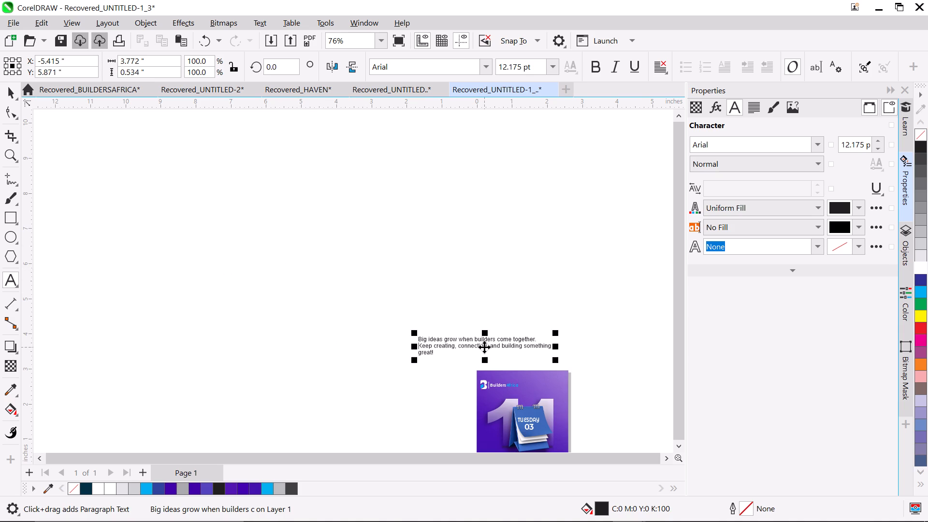
{"action": "left_click_drag", "start_coordinate": [415, 361], "coordinate": [435, 352]}
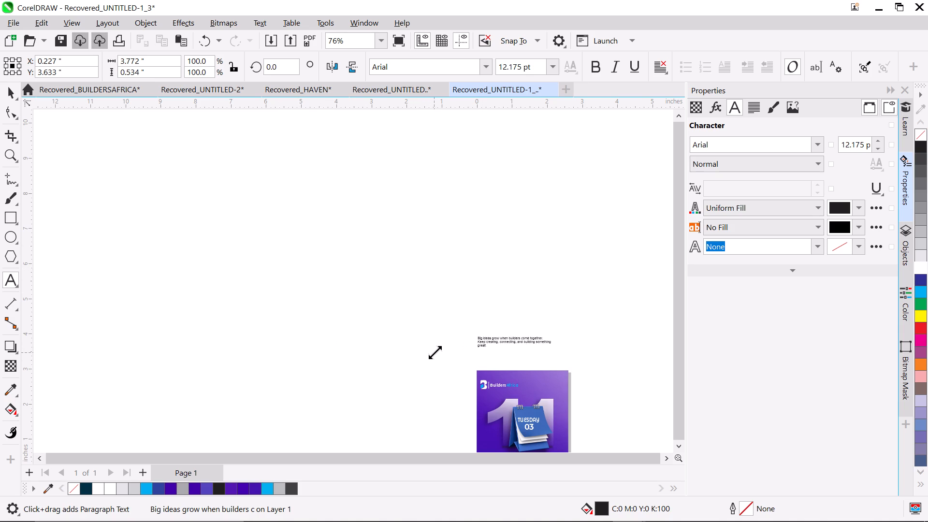
{"action": "left_click_drag", "start_coordinate": [435, 352], "coordinate": [433, 352]}
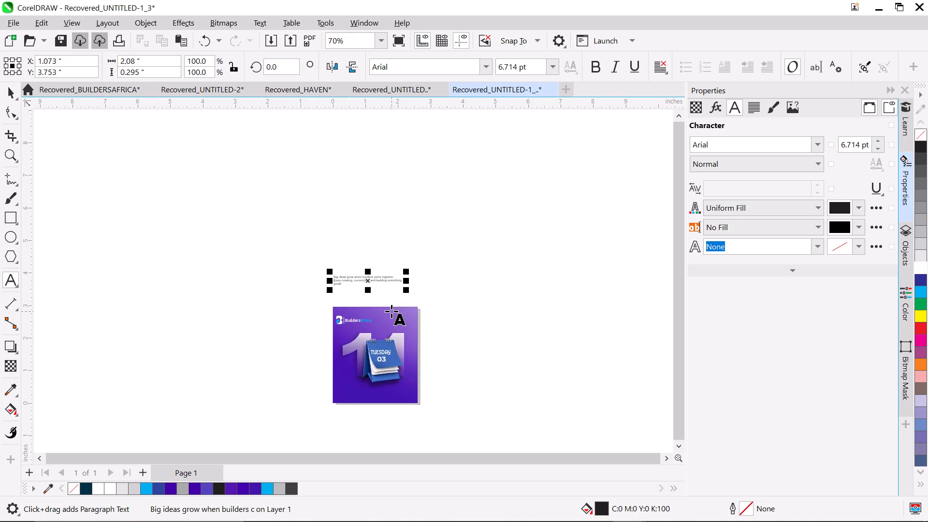
Move the quote onto the flyer's bottom area beneath the calendar, to about X 1.20, Y 0.27 inches.
{"action": "left_click_drag", "start_coordinate": [379, 295], "coordinate": [388, 344]}
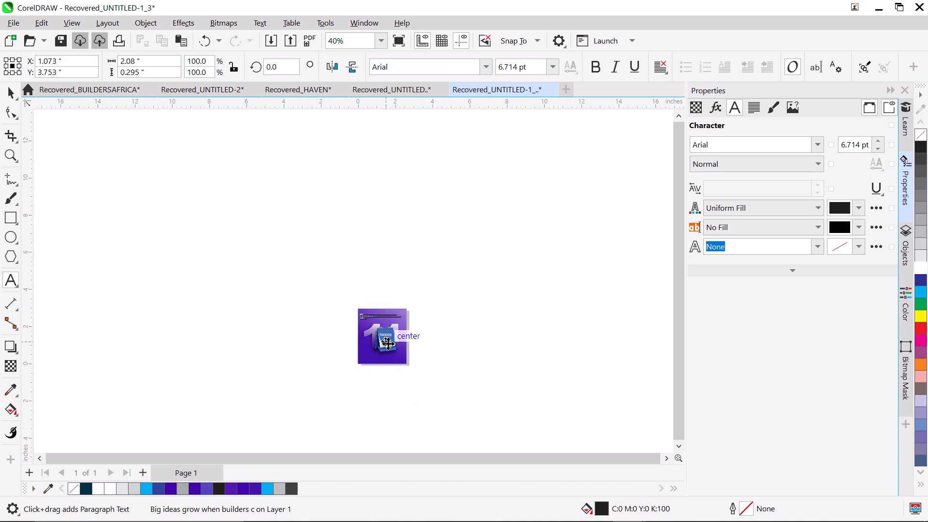
{"action": "left_click_drag", "start_coordinate": [388, 344], "coordinate": [382, 359]}
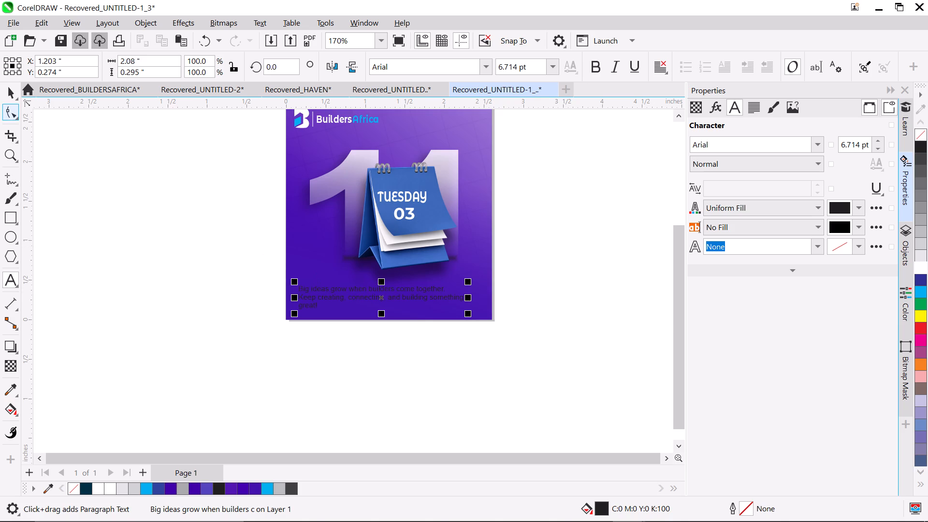
{"action": "left_click", "coordinate": [4, 86]}
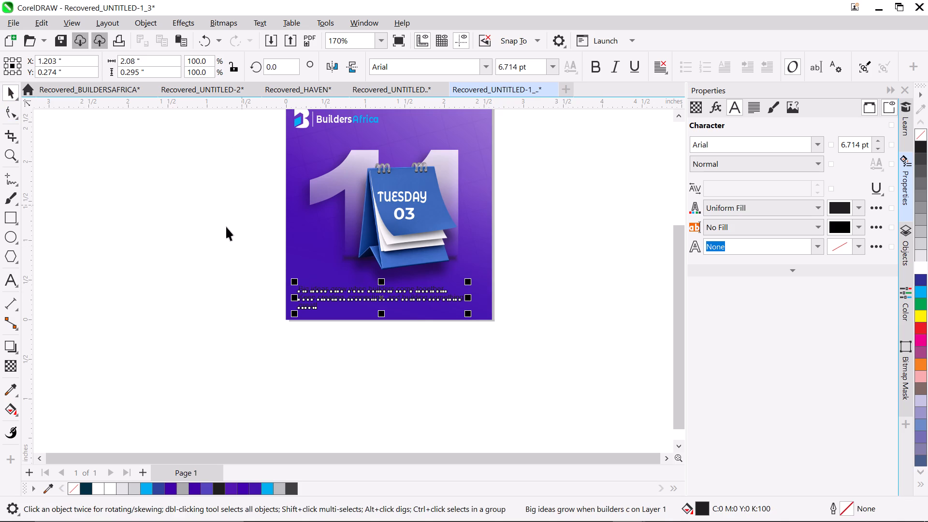
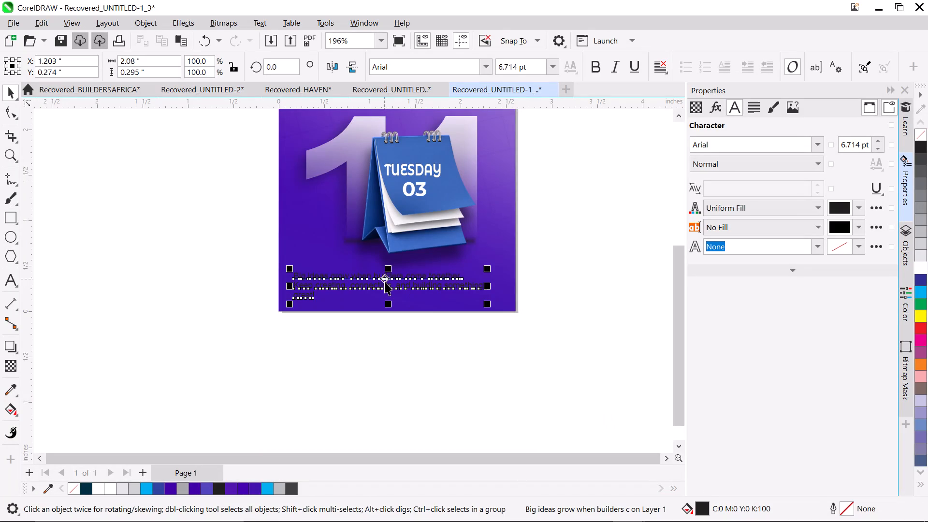
Nudge the quote sideways beneath the calendar to about X 1.33, Y 0.26 inches.
{"action": "left_click_drag", "start_coordinate": [385, 281], "coordinate": [396, 280]}
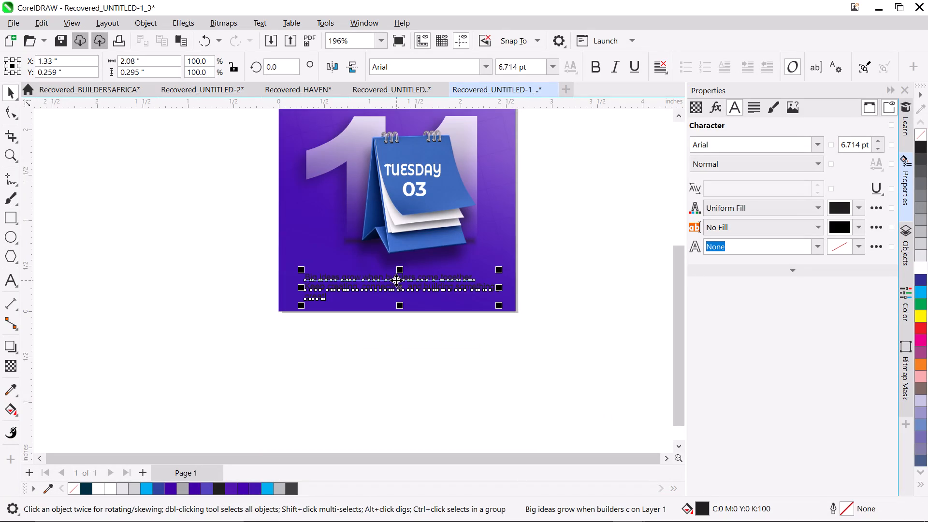
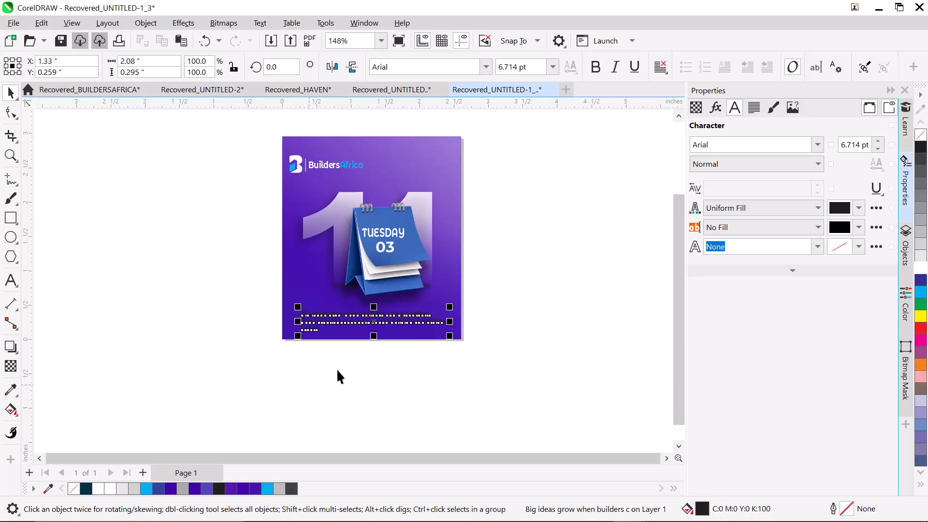
Recolour the quote text beneath the calendar to the light grey 10% black fill.
{"action": "left_click", "coordinate": [919, 265]}
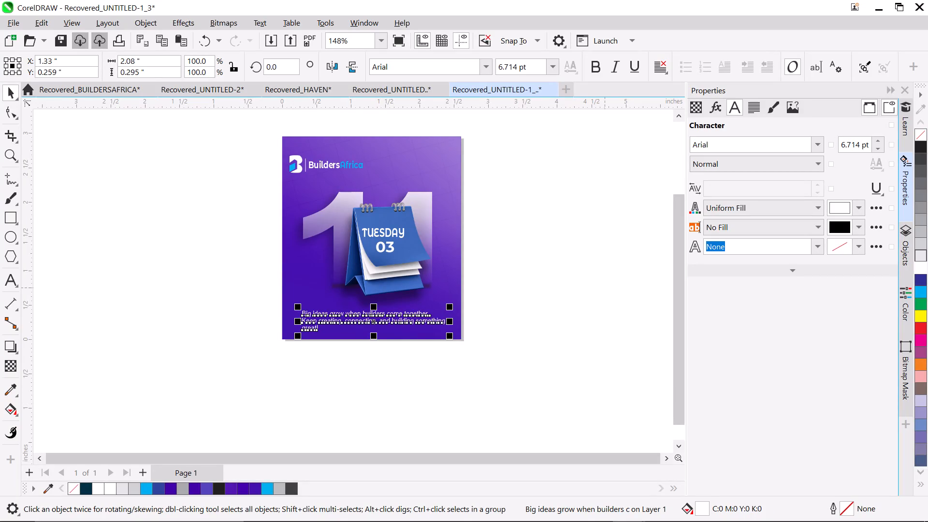
{"action": "left_click", "coordinate": [922, 257]}
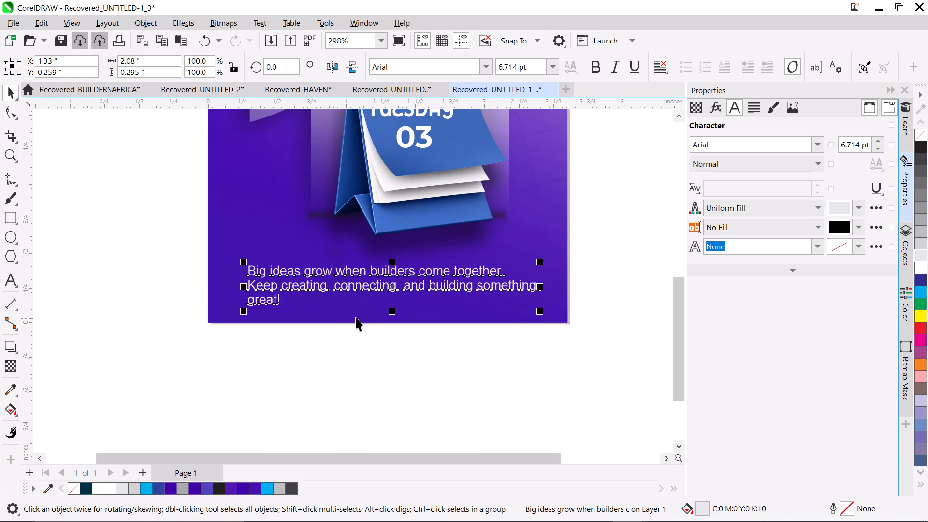
{"action": "left_click", "coordinate": [356, 317]}
{"action": "left_click", "coordinate": [345, 313]}
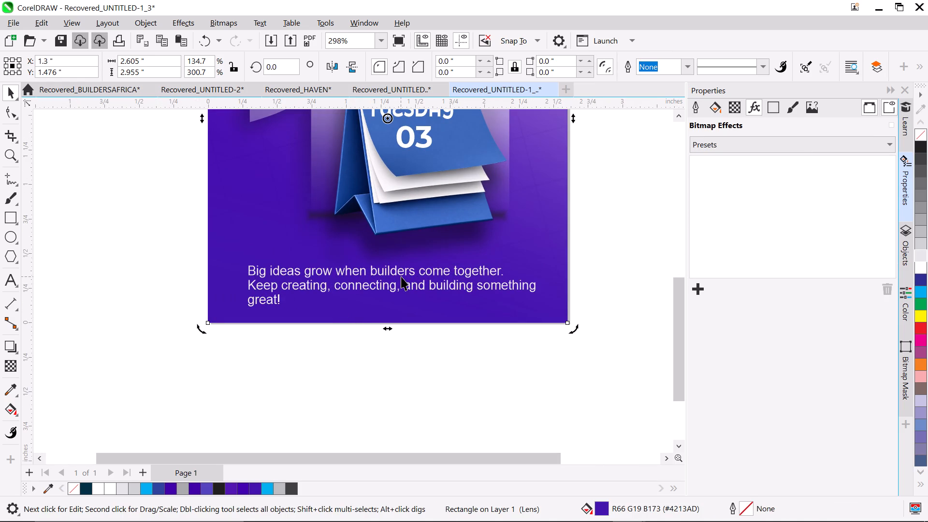
Move the quote sideways and slightly up beneath the calendar to about X 1.41, Y 0.27 inches.
{"action": "left_click_drag", "start_coordinate": [401, 276], "coordinate": [413, 275]}
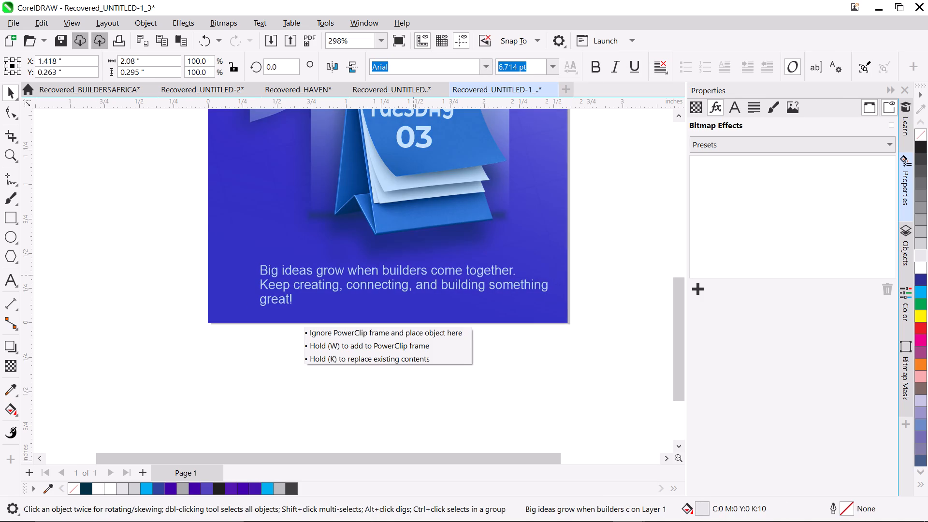
{"action": "left_click_drag", "start_coordinate": [413, 275], "coordinate": [413, 274]}
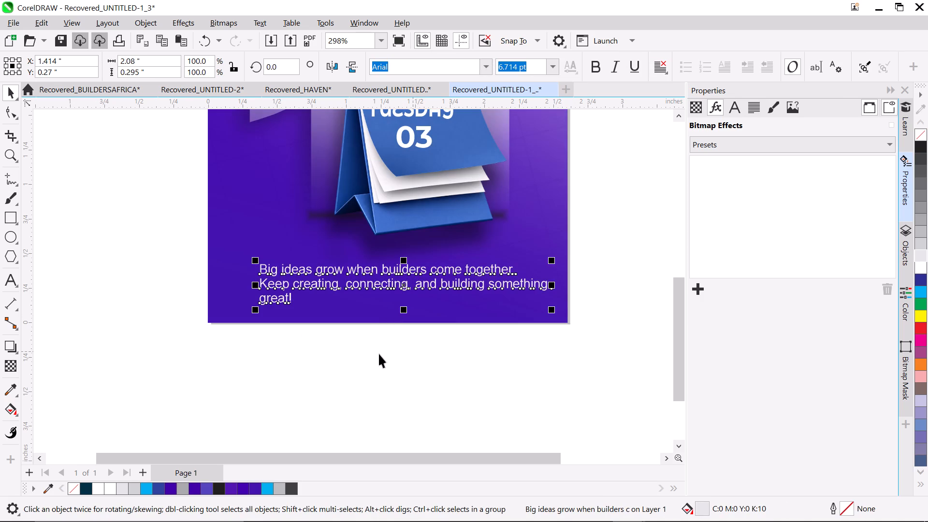
{"action": "left_click", "coordinate": [379, 354]}
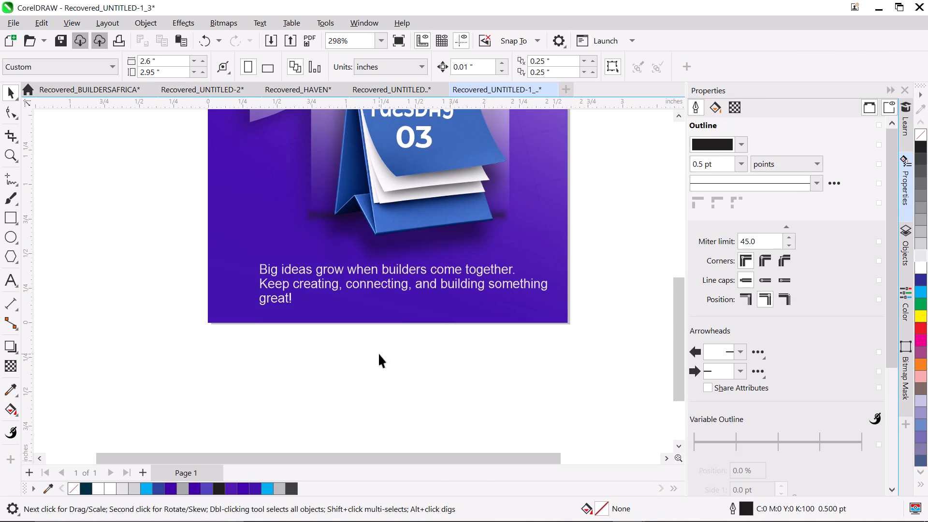
Scale the quote down to about 4.6 pt and stretch its width to about 1.66 inches.
{"action": "left_click", "coordinate": [400, 280]}
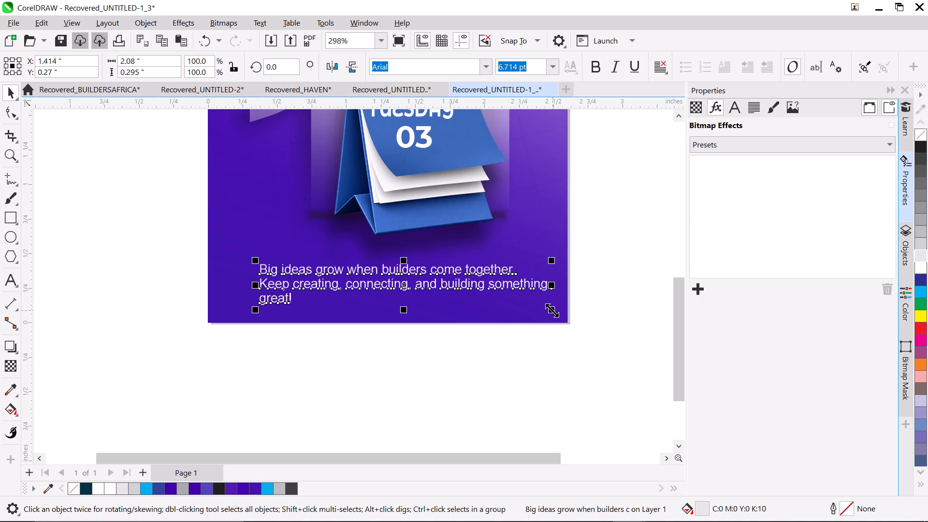
{"action": "left_click_drag", "start_coordinate": [552, 310], "coordinate": [546, 308], "text": "shift"}
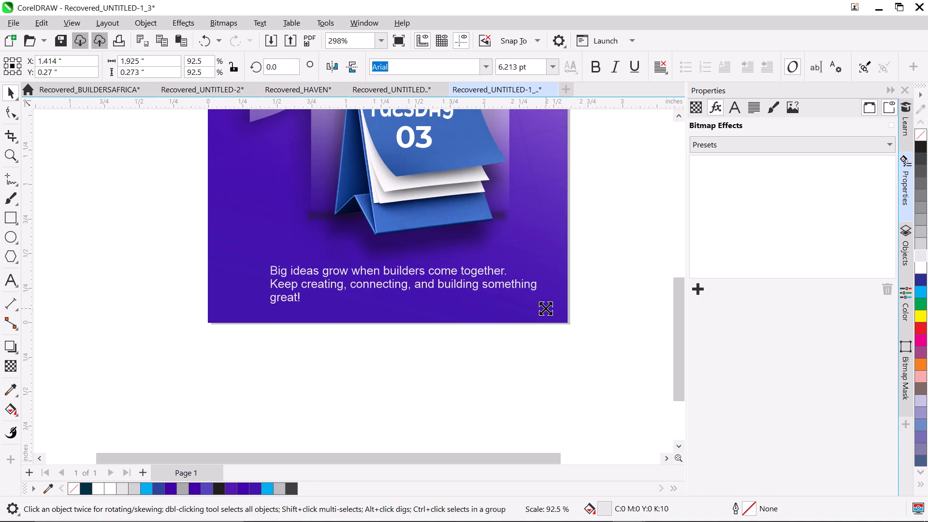
{"action": "left_click_drag", "start_coordinate": [546, 308], "coordinate": [540, 304], "text": "shift"}
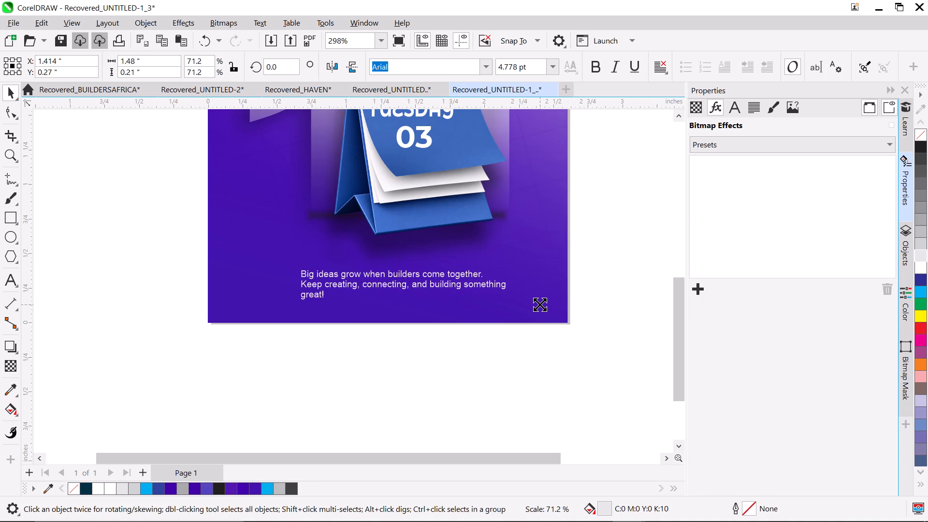
{"action": "left_click_drag", "start_coordinate": [540, 304], "coordinate": [540, 304], "text": "shift"}
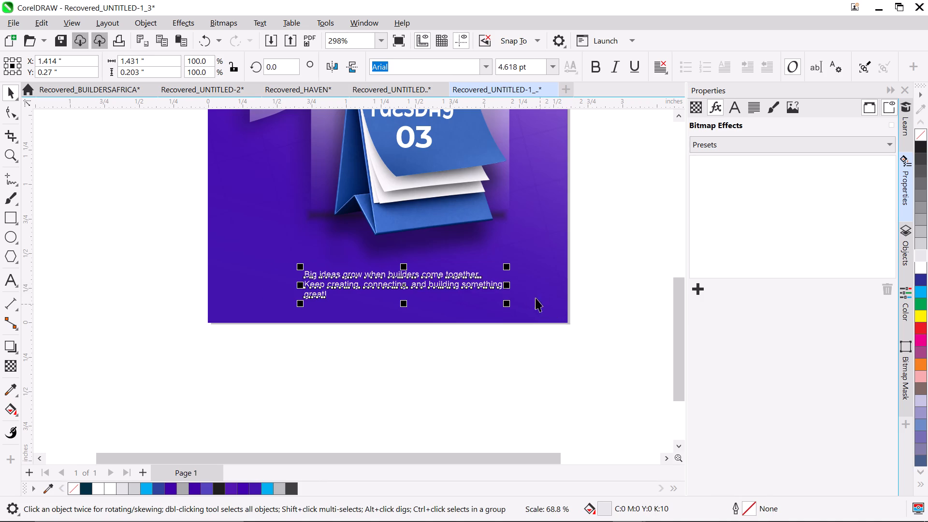
{"action": "left_click_drag", "start_coordinate": [508, 286], "coordinate": [533, 286]}
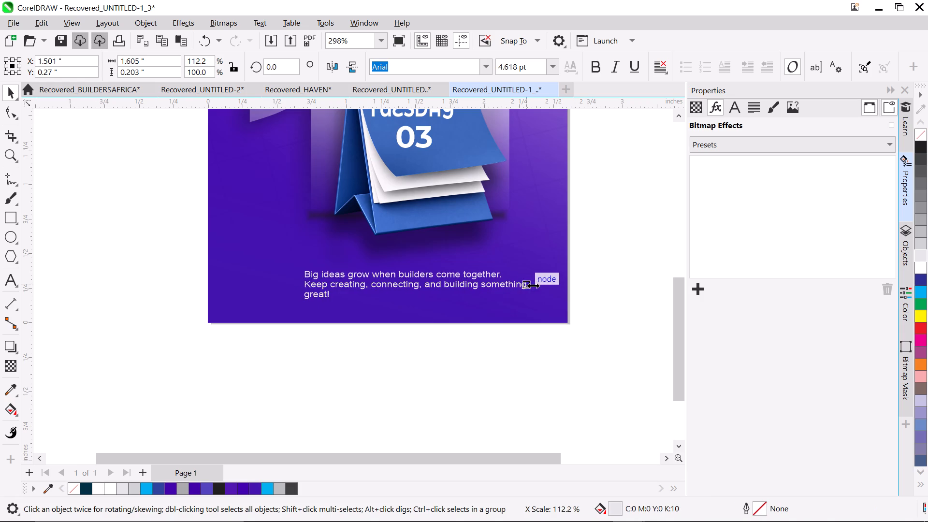
{"action": "left_click_drag", "start_coordinate": [533, 286], "coordinate": [540, 286]}
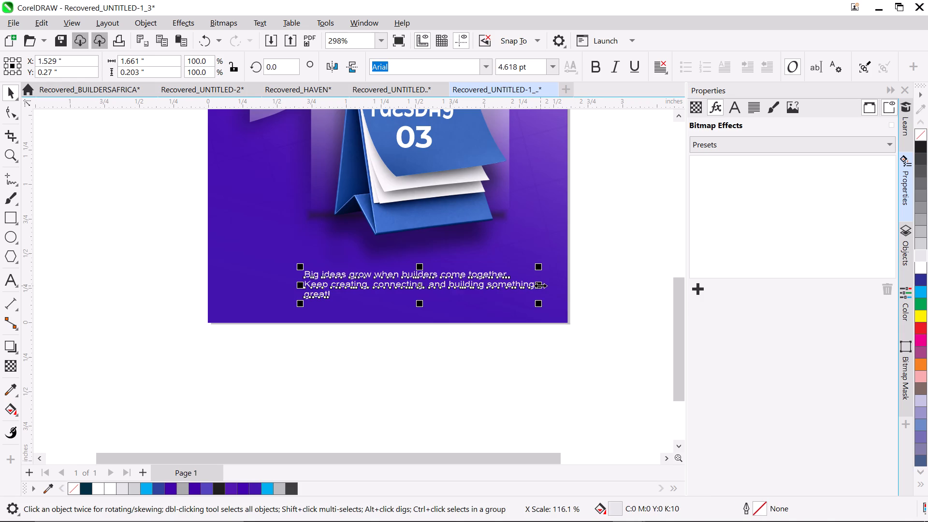
Change the quote's font to Montserrat Alternates Bold.
{"action": "left_click", "coordinate": [459, 282]}
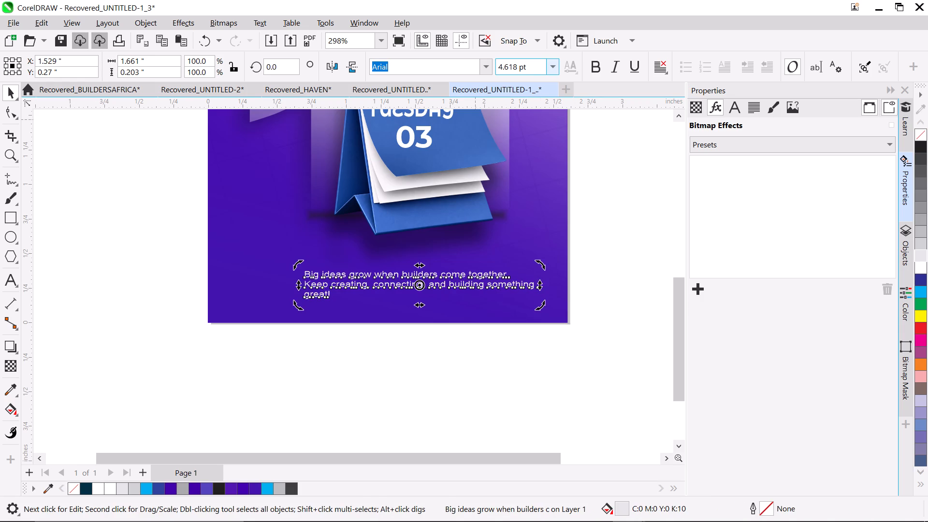
{"action": "left_click", "coordinate": [487, 70]}
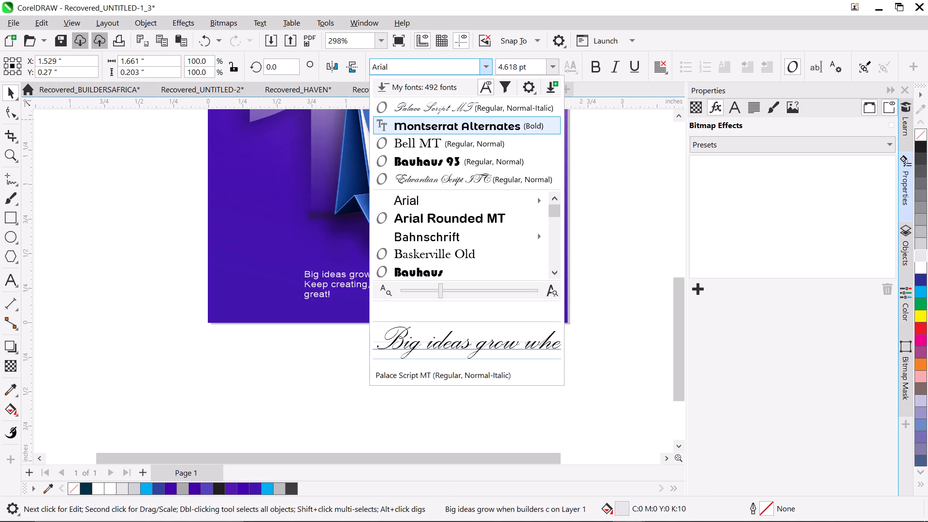
{"action": "left_click", "coordinate": [460, 122]}
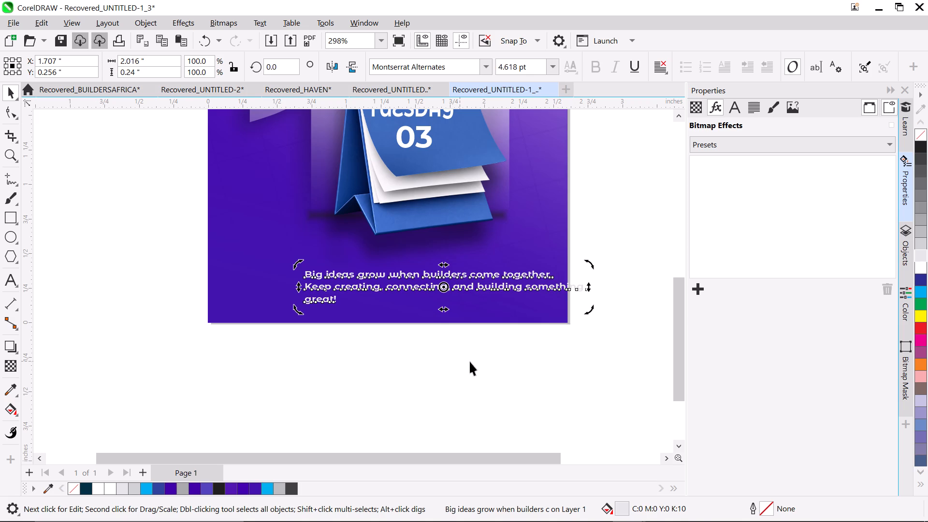
{"action": "left_click", "coordinate": [470, 362]}
Move the quote back inside the flyer to about X 1.49, Y 0.29 inches.
{"action": "left_click_drag", "start_coordinate": [455, 284], "coordinate": [440, 284]}
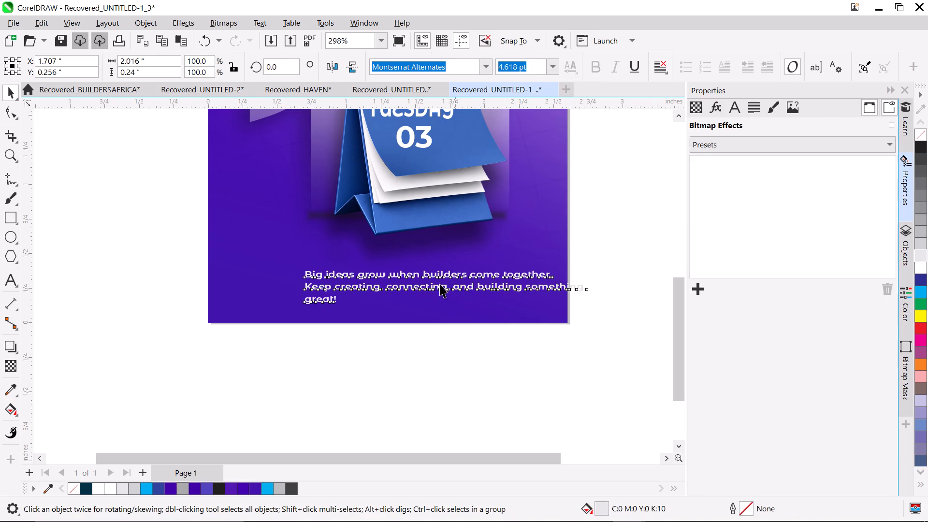
{"action": "left_click_drag", "start_coordinate": [440, 284], "coordinate": [427, 278]}
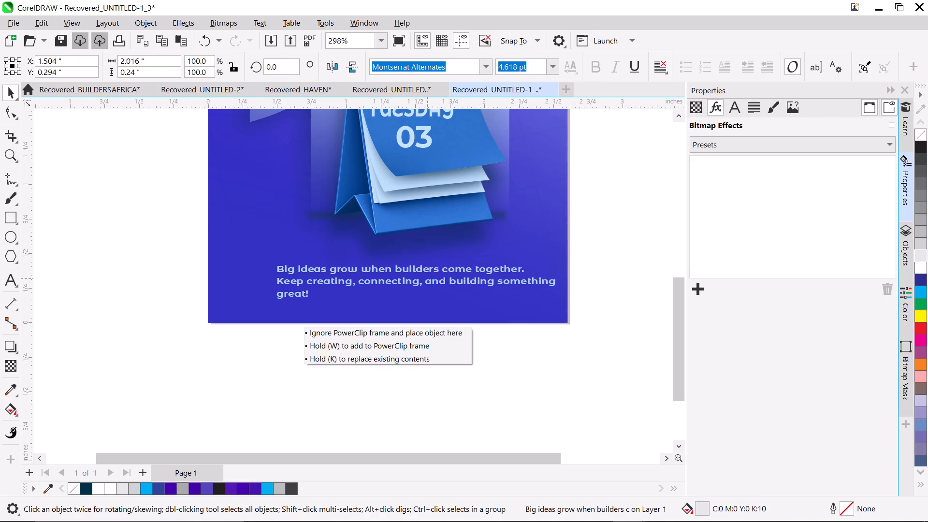
{"action": "left_click_drag", "start_coordinate": [427, 278], "coordinate": [425, 279]}
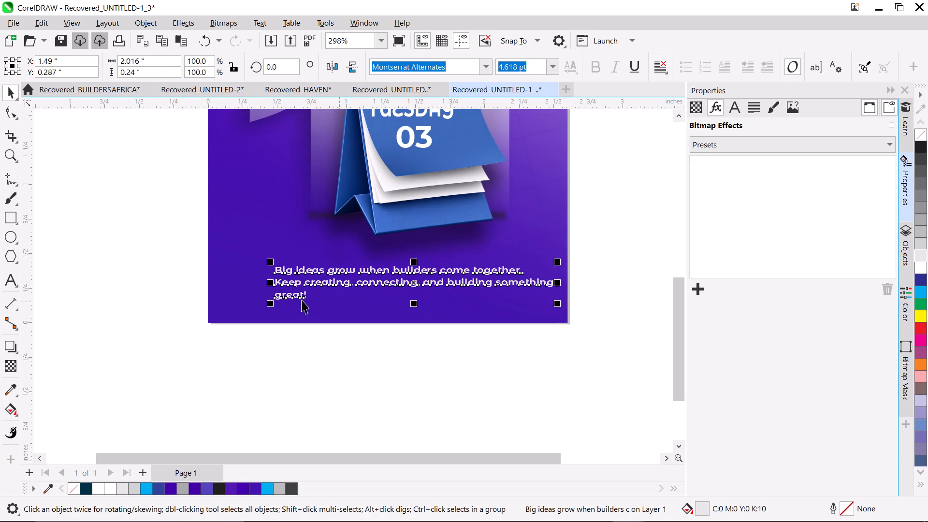
Insert leading spaces before "great!" so the quote's last line sits centred under the line above.
{"action": "double_click", "coordinate": [278, 296]}
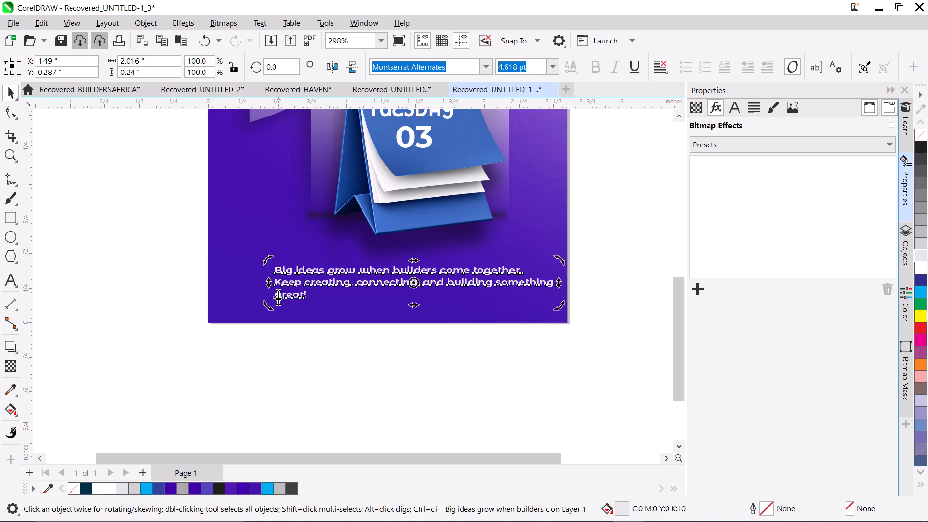
{"action": "key", "text": "Left"}
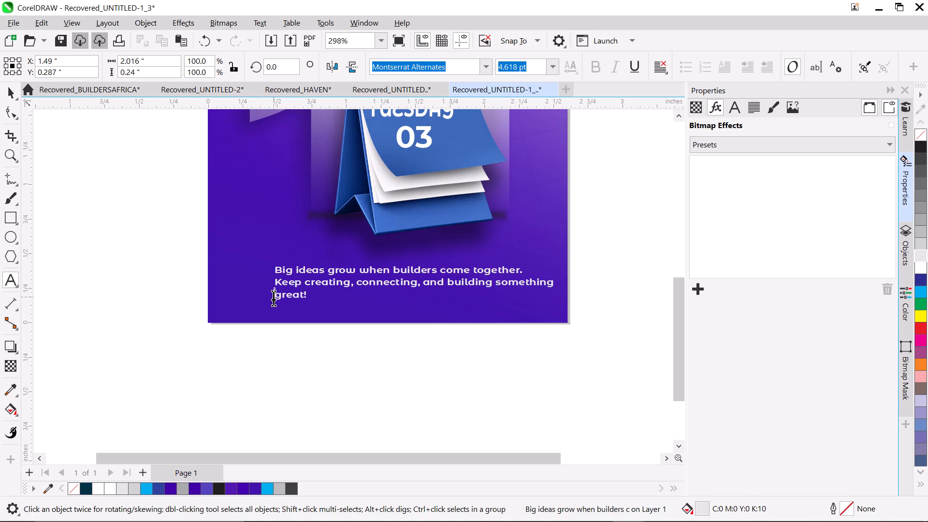
{"action": "key", "text": "space"}
{"action": "key", "text": "space"}
{"action": "key", "text": "space"}
{"action": "key", "text": "space"}
{"action": "key", "text": "space"}
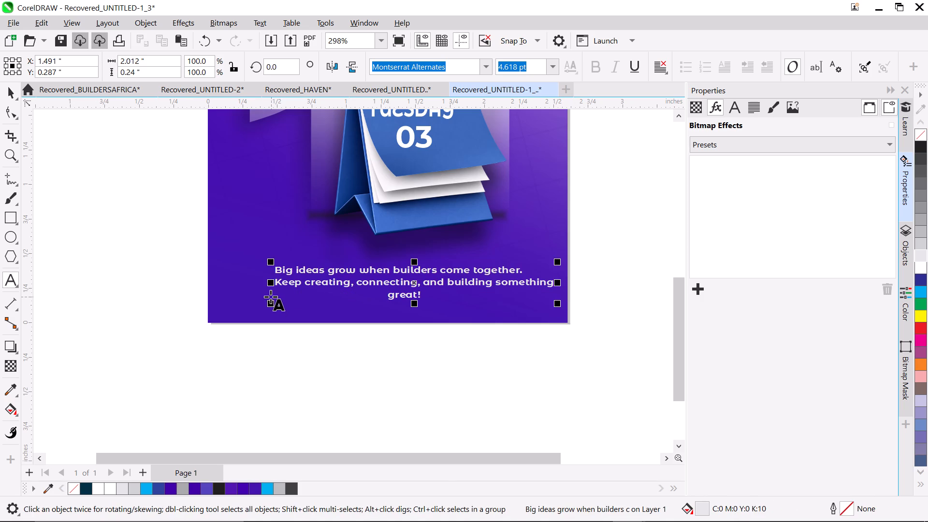
{"action": "key", "text": "BackSpace"}
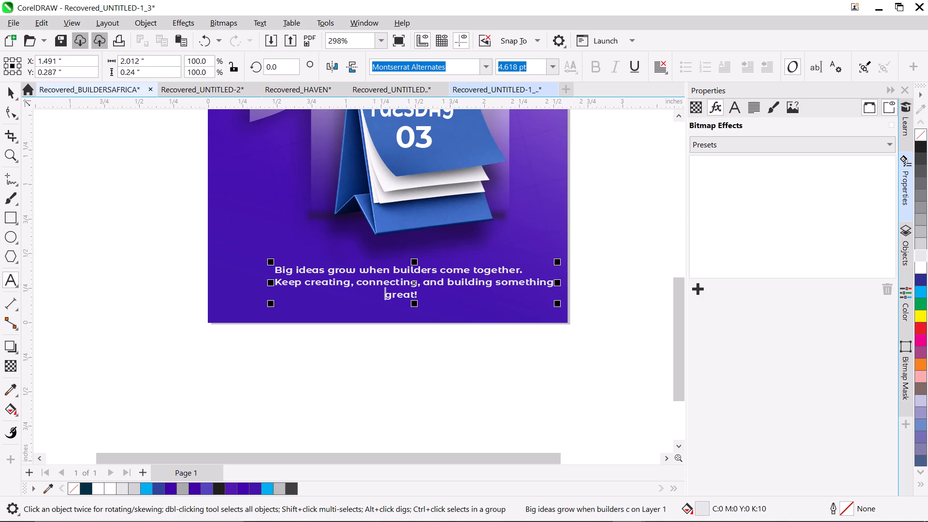
{"action": "left_click", "coordinate": [13, 94]}
{"action": "left_click", "coordinate": [41, 96]}
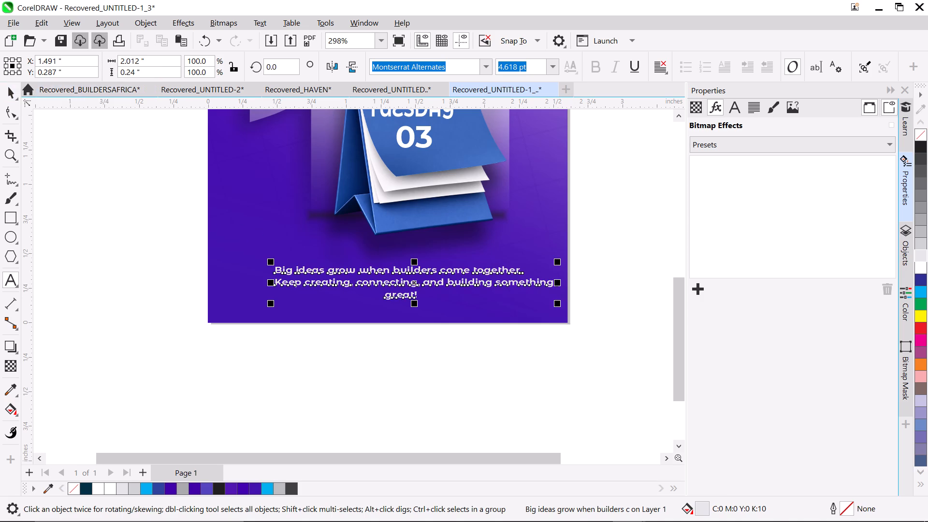
{"action": "left_click", "coordinate": [104, 290]}
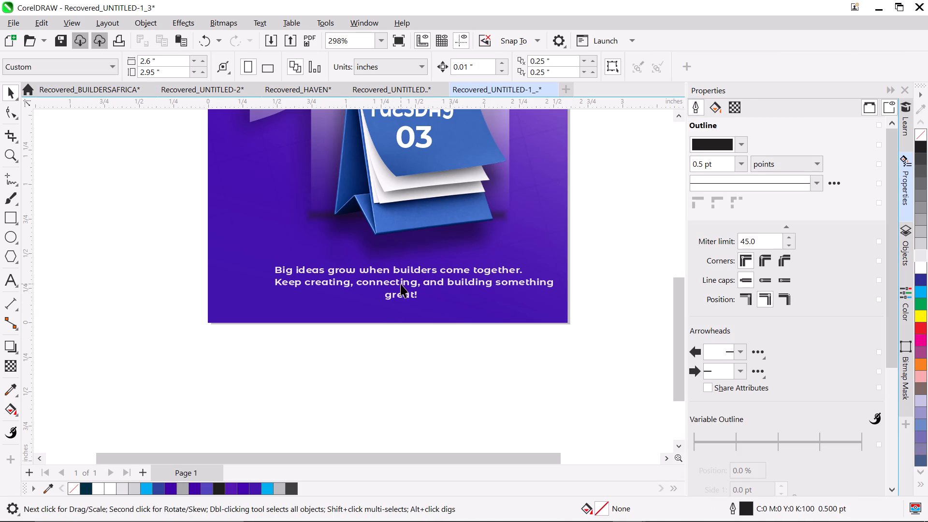
Reposition the quote beneath the calendar at about X 1.38, Y 0.28 inches.
{"action": "left_click_drag", "start_coordinate": [401, 284], "coordinate": [391, 281]}
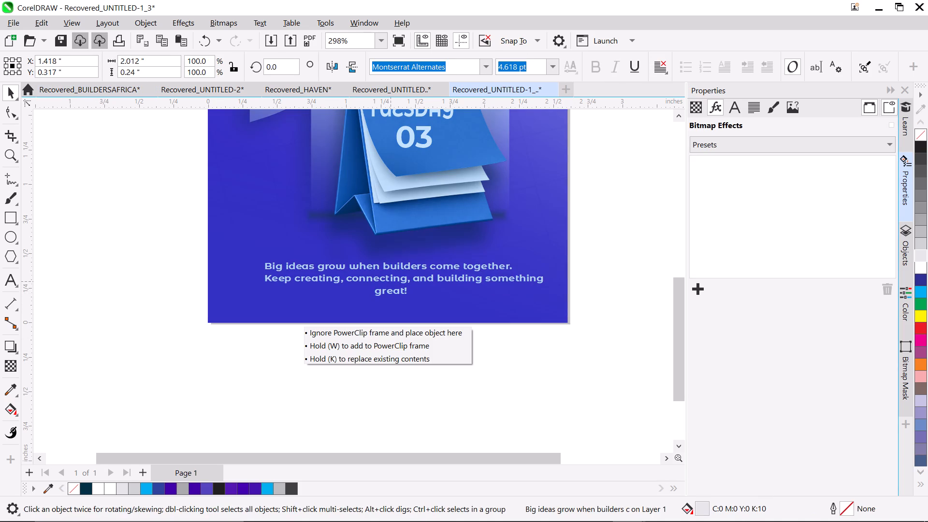
{"action": "left_click_drag", "start_coordinate": [391, 281], "coordinate": [388, 281]}
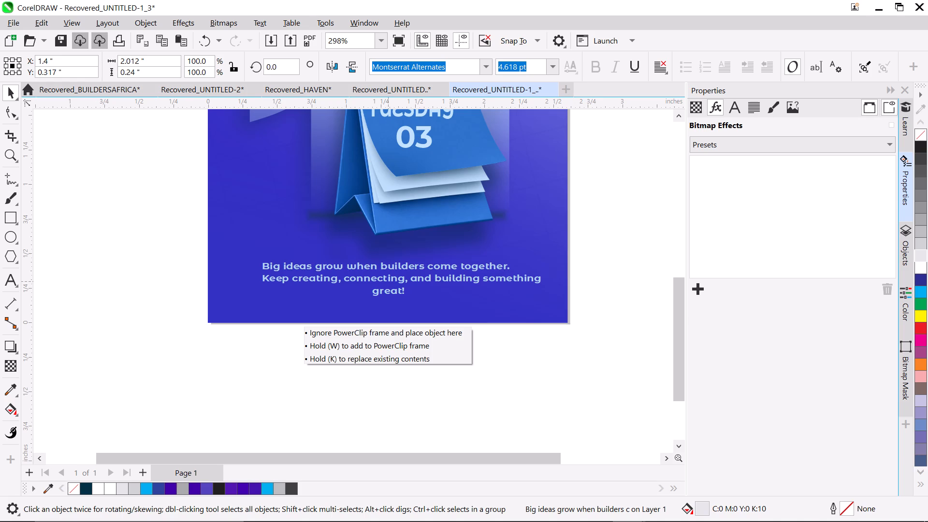
{"action": "left_click_drag", "start_coordinate": [388, 281], "coordinate": [388, 285]}
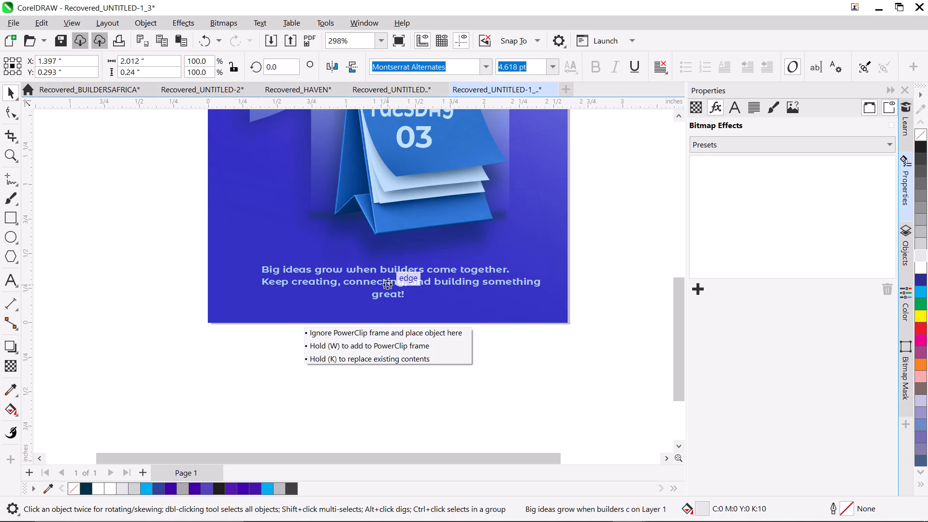
{"action": "left_click_drag", "start_coordinate": [388, 285], "coordinate": [385, 286]}
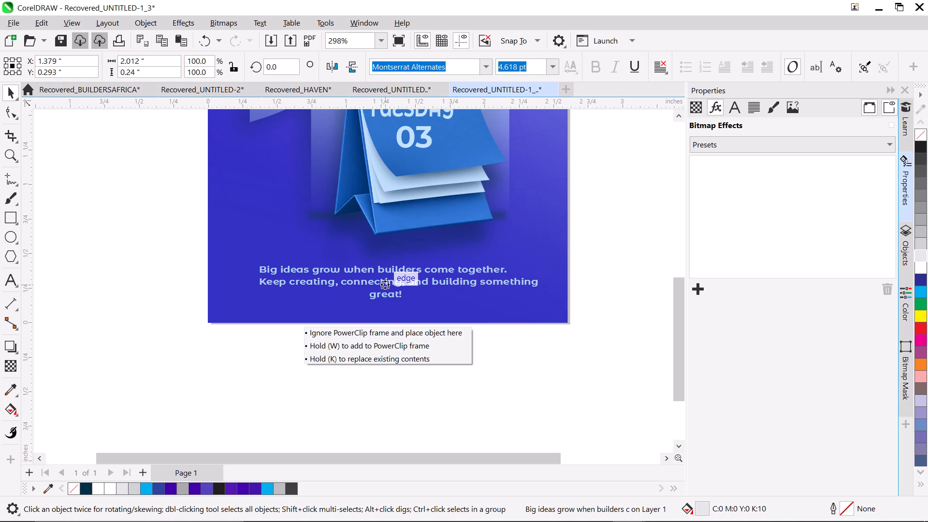
{"action": "left_click_drag", "start_coordinate": [385, 286], "coordinate": [385, 287]}
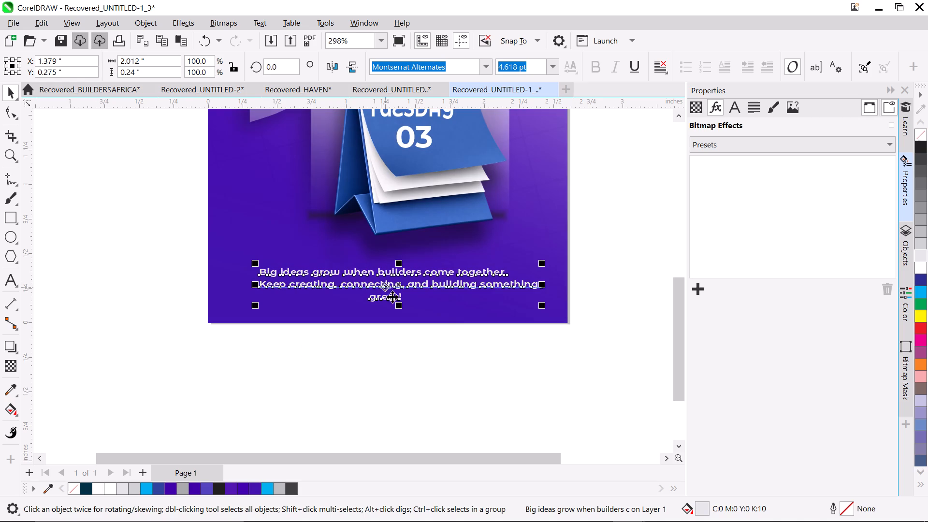
{"action": "left_click", "coordinate": [414, 349]}
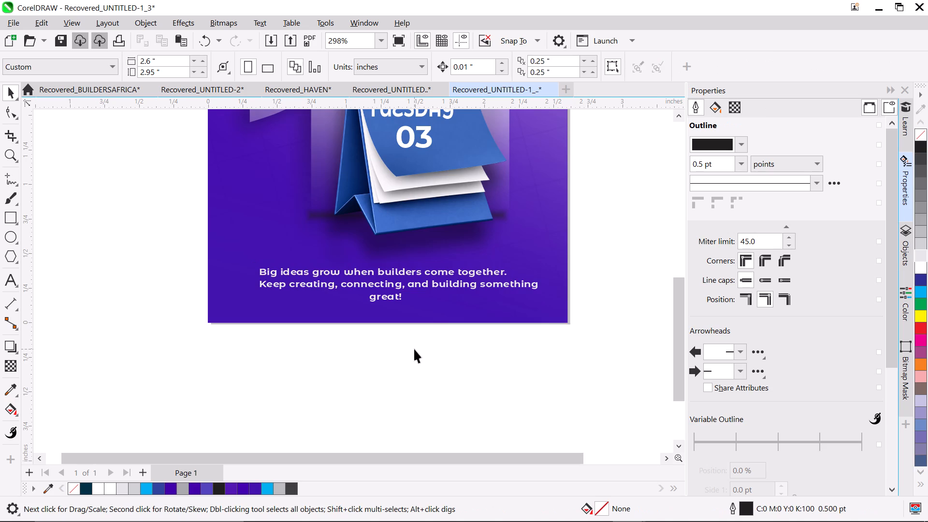
{"action": "left_click", "coordinate": [398, 300]}
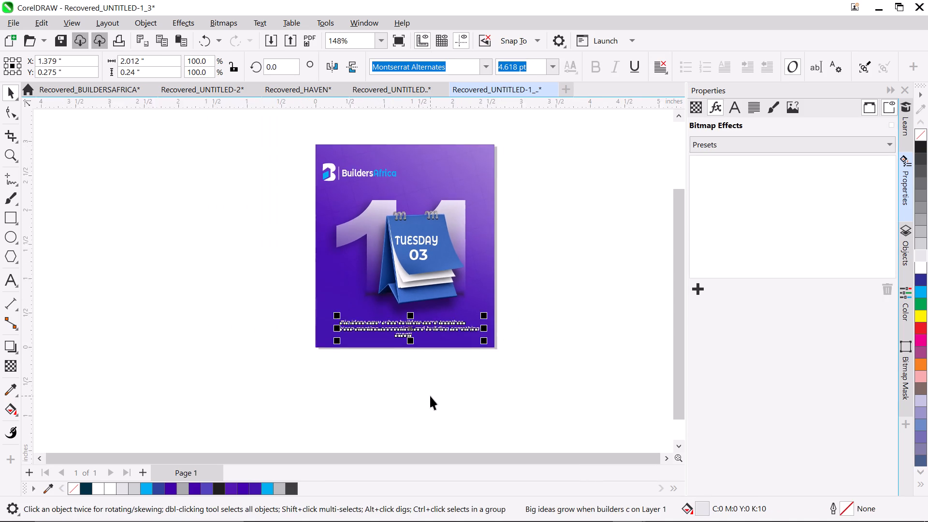
{"action": "left_click", "coordinate": [262, 248]}
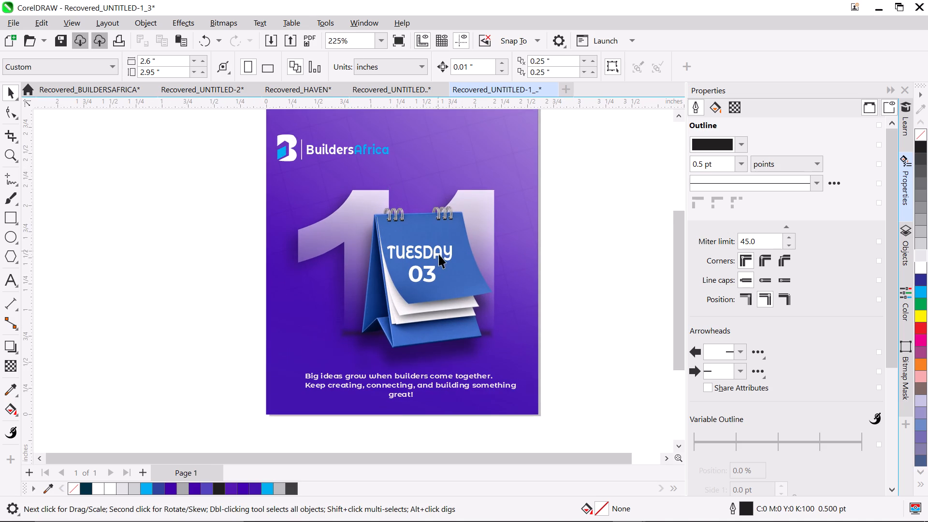
Move the "TUESDAY" text on the calendar page to about X 1.53, Y 1.56 inches.
{"action": "left_click", "coordinate": [428, 251]}
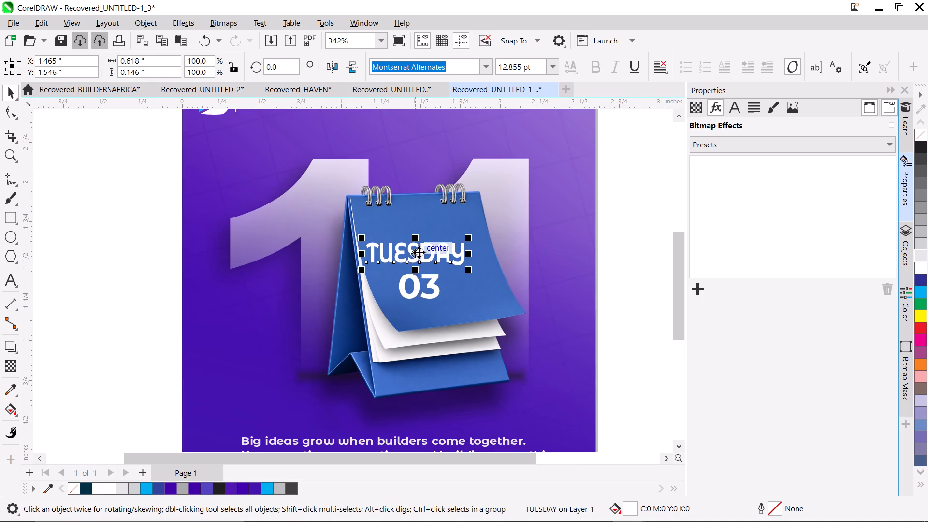
{"action": "left_click_drag", "start_coordinate": [419, 252], "coordinate": [425, 249]}
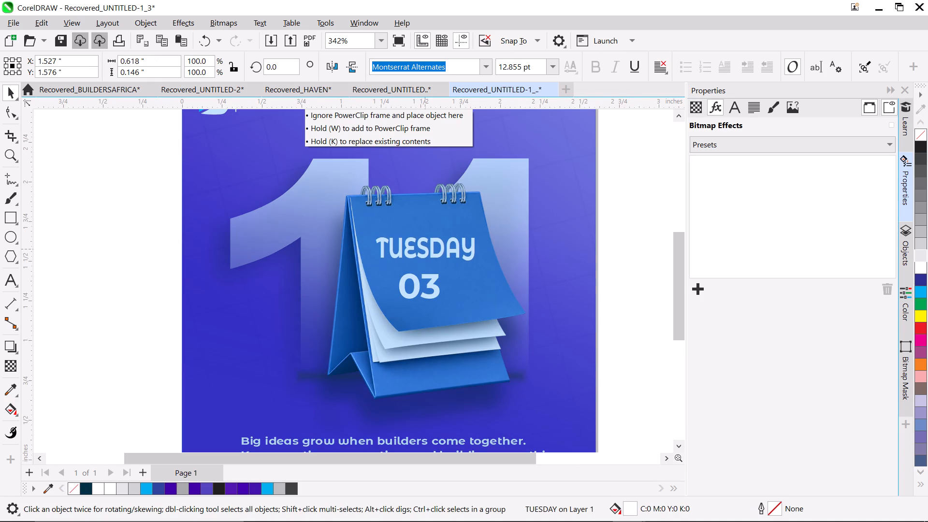
{"action": "left_click_drag", "start_coordinate": [425, 249], "coordinate": [425, 251]}
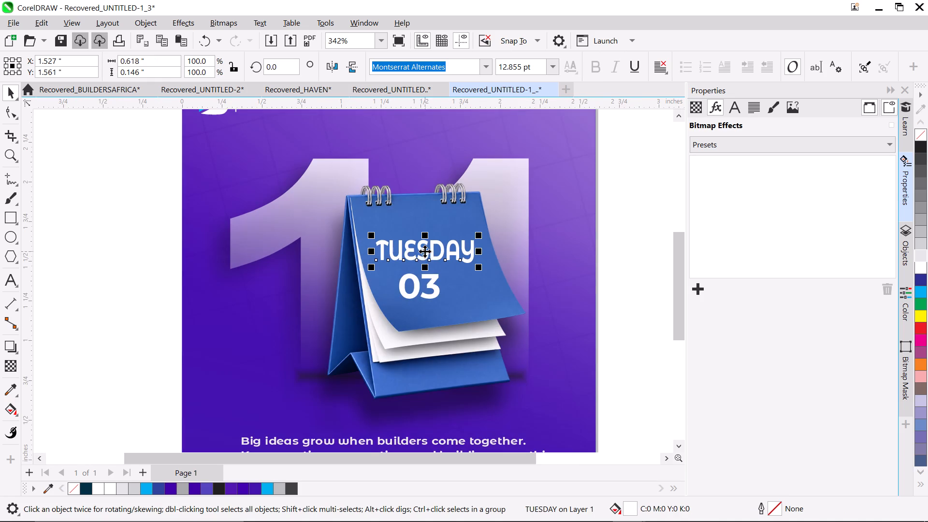
Move the "03" text on the calendar page beneath "TUESDAY" to about X 1.56, Y 1.37 inches and deselect it.
{"action": "left_click_drag", "start_coordinate": [418, 289], "coordinate": [425, 285]}
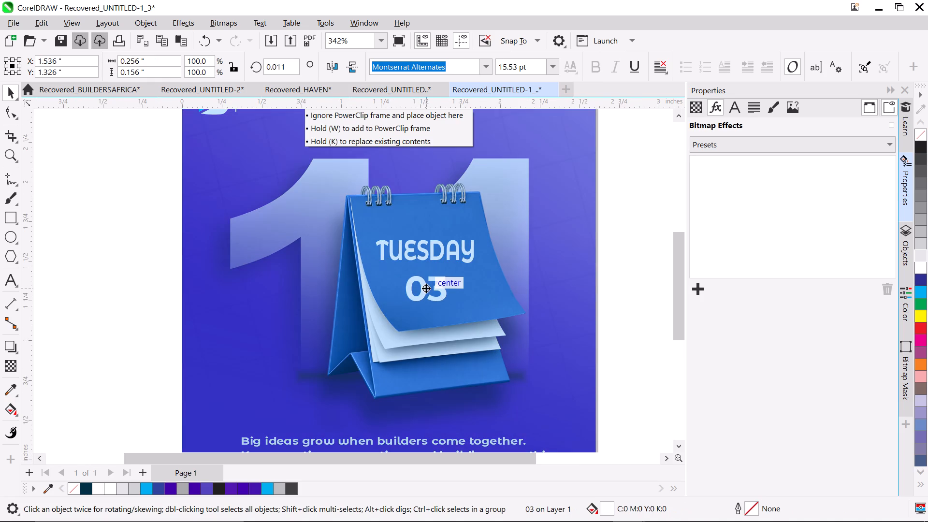
{"action": "left_click_drag", "start_coordinate": [425, 285], "coordinate": [430, 282]}
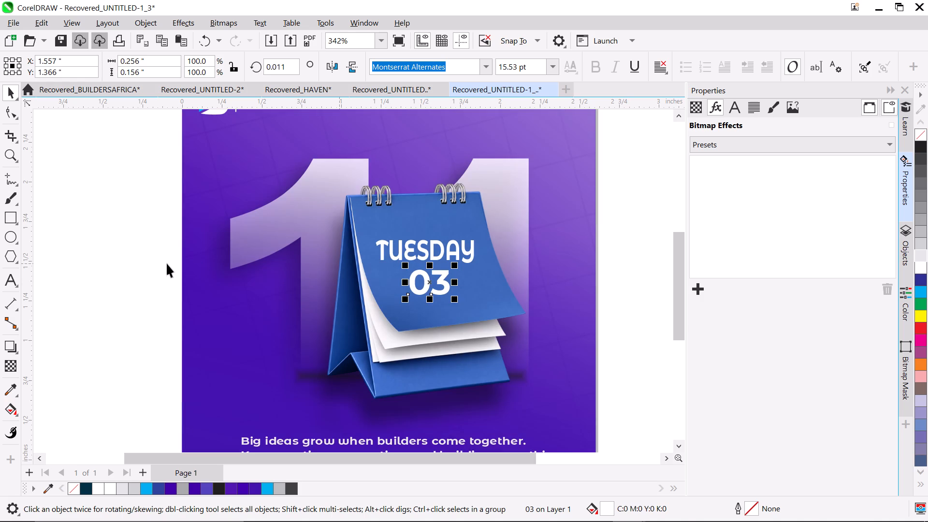
{"action": "left_click", "coordinate": [167, 264]}
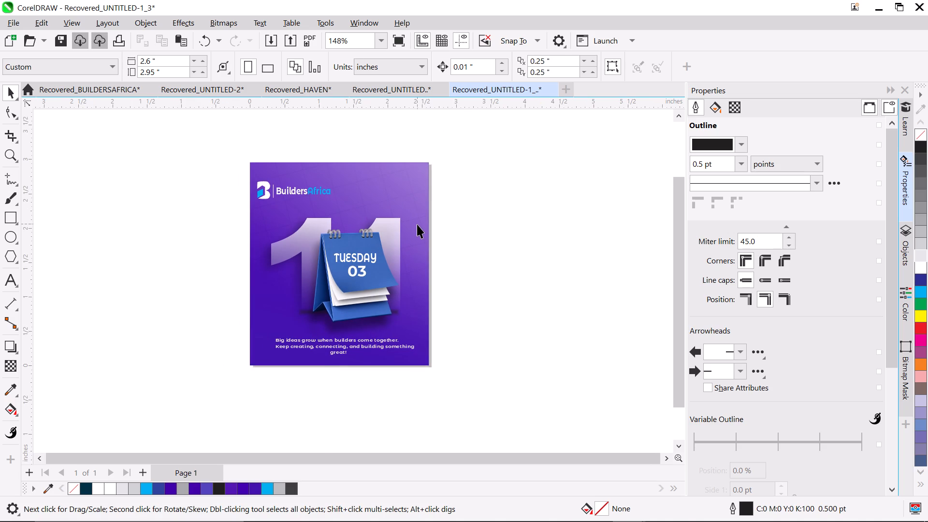
Export the flyer to the Documents folder as a JPG named d3, with CMYK colour and High 80% quality.
{"action": "left_click", "coordinate": [14, 23]}
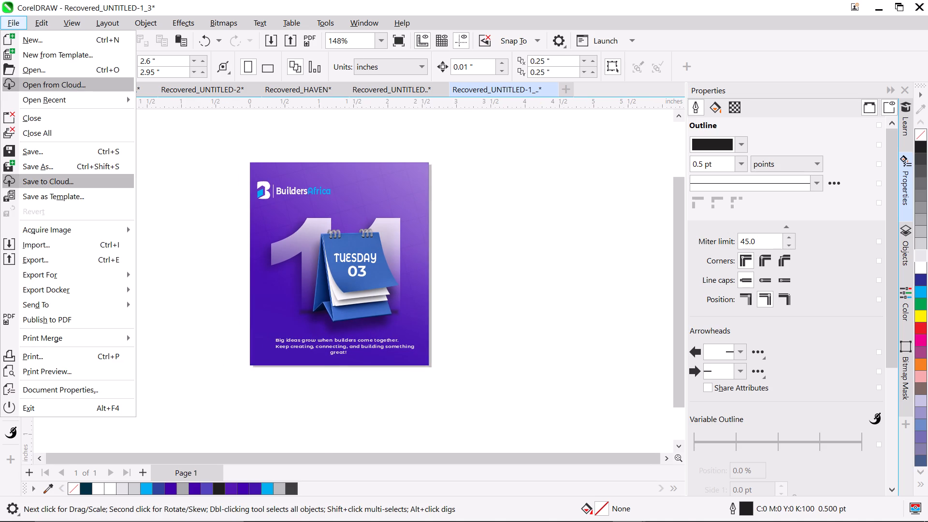
{"action": "left_click", "coordinate": [36, 255]}
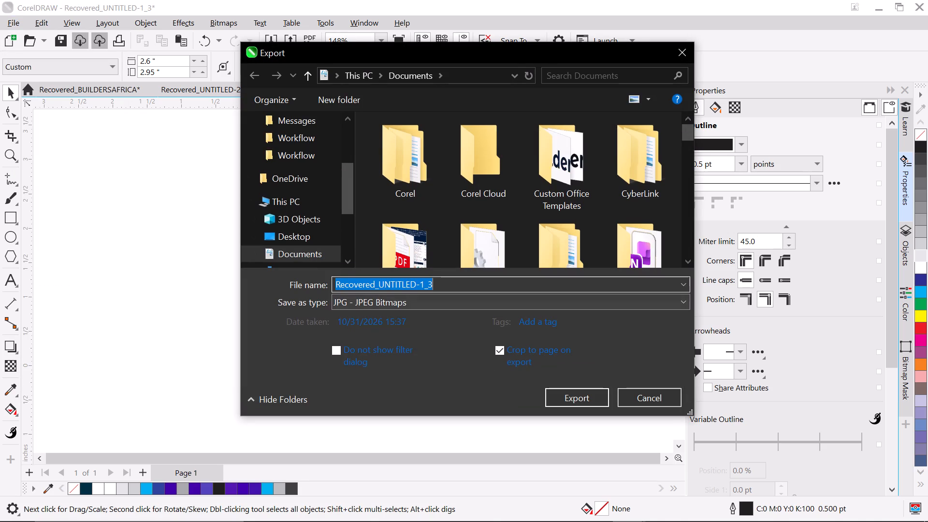
{"action": "key", "text": "BackSpace"}
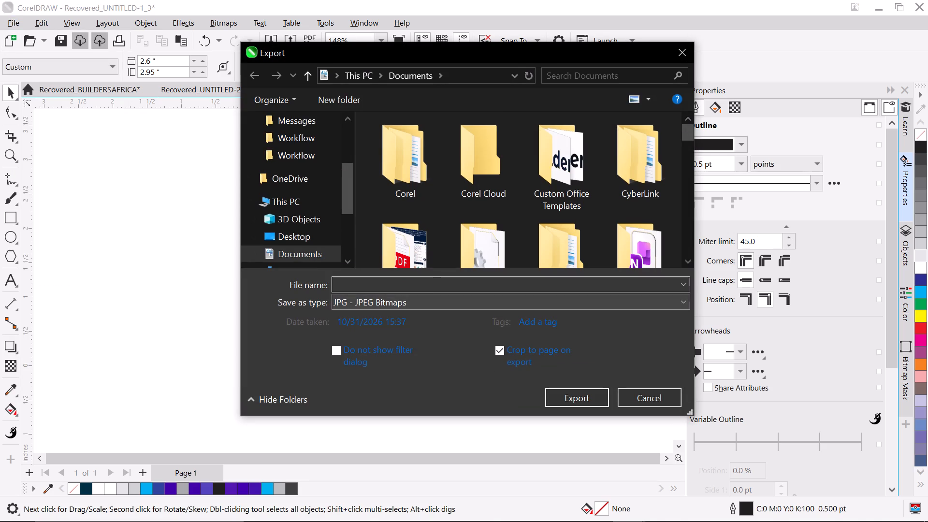
{"action": "type", "text": "d3"}
{"action": "left_click", "coordinate": [573, 401]}
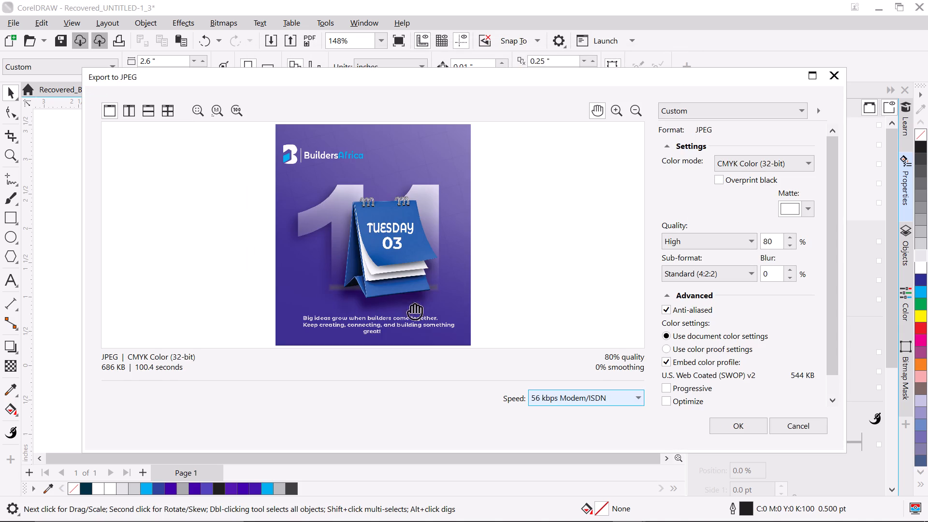
{"action": "left_click", "coordinate": [740, 427]}
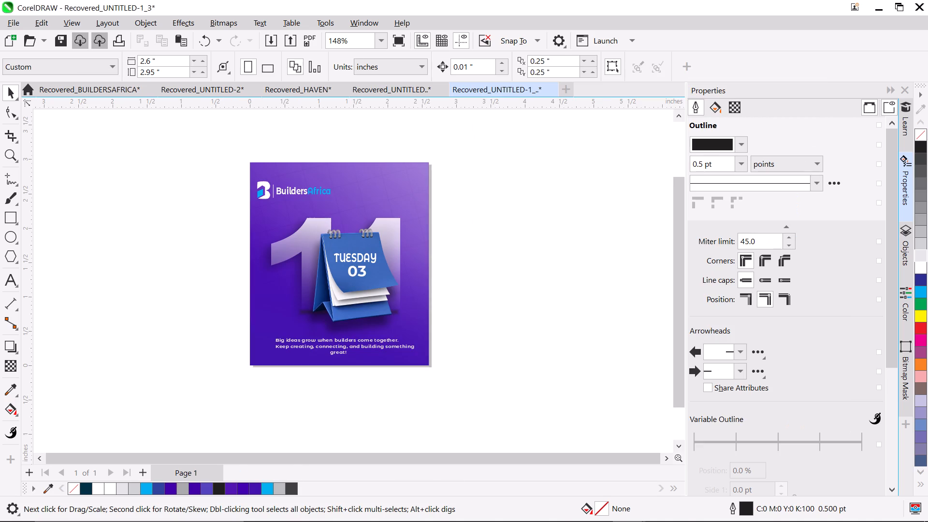
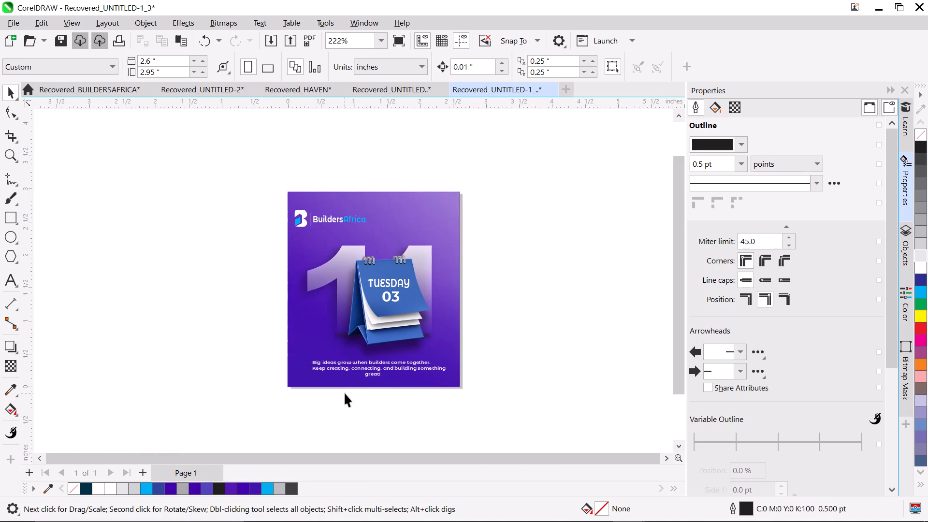
{"action": "left_click", "coordinate": [503, 507]}
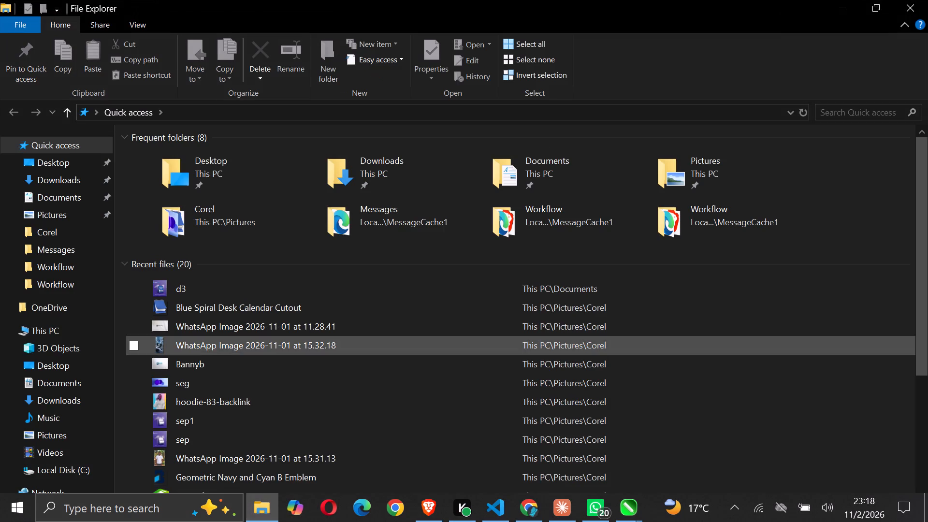
{"action": "double_click", "coordinate": [233, 290]}
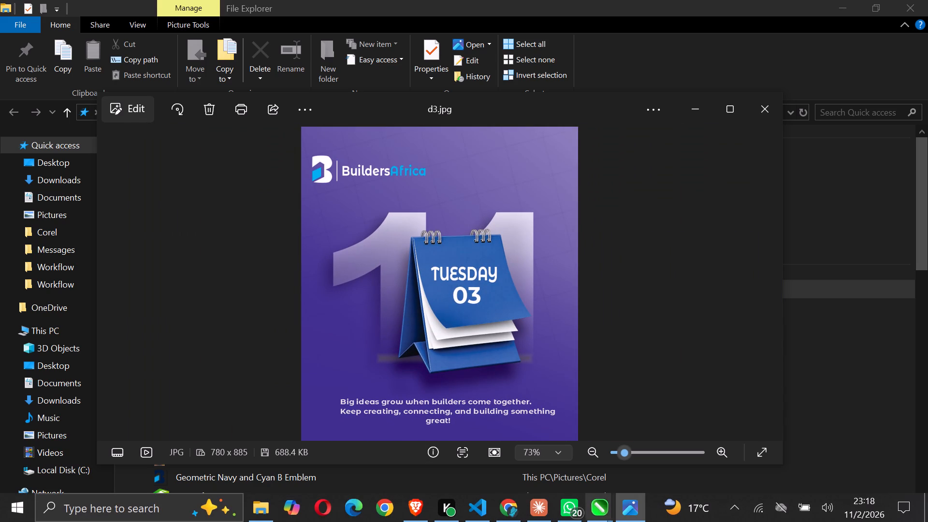
Back in CorelDRAW, shrink the purple overlay rectangle's height to about 0.17 inches along the flyer's bottom edge.
{"action": "left_click", "coordinate": [601, 513]}
{"action": "left_click", "coordinate": [812, 434]}
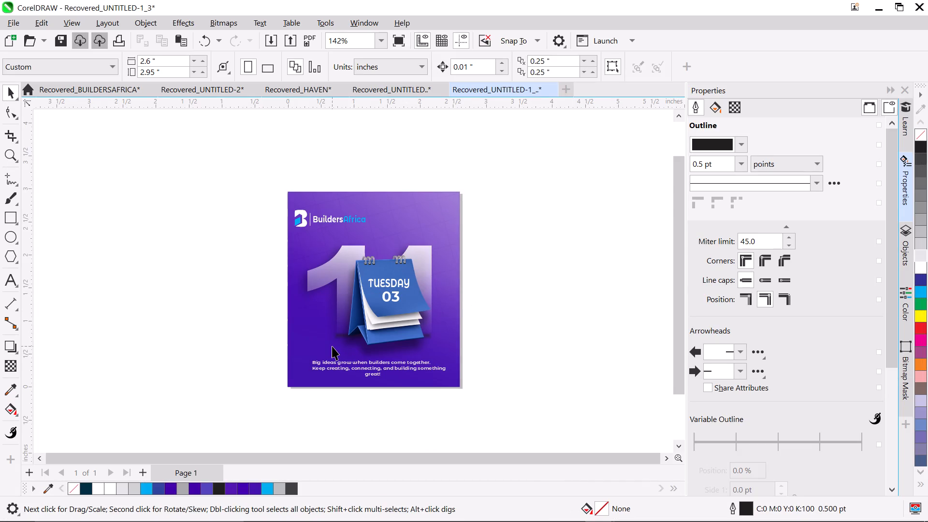
{"action": "left_click", "coordinate": [364, 287]}
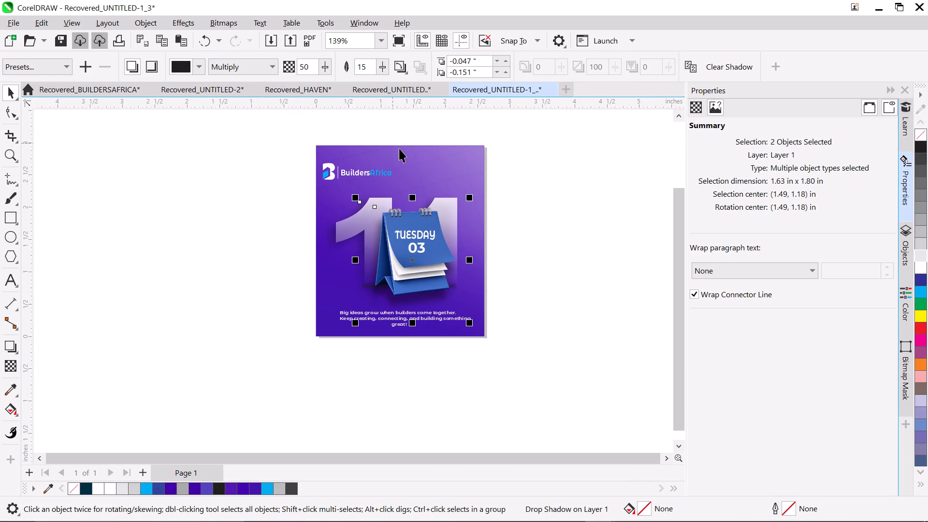
{"action": "left_click", "coordinate": [399, 148]}
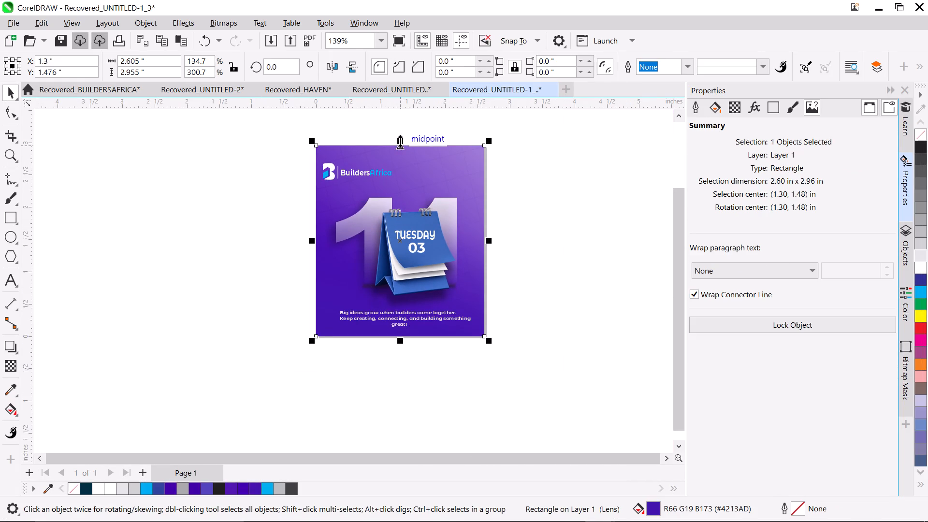
{"action": "left_click_drag", "start_coordinate": [400, 141], "coordinate": [415, 321]}
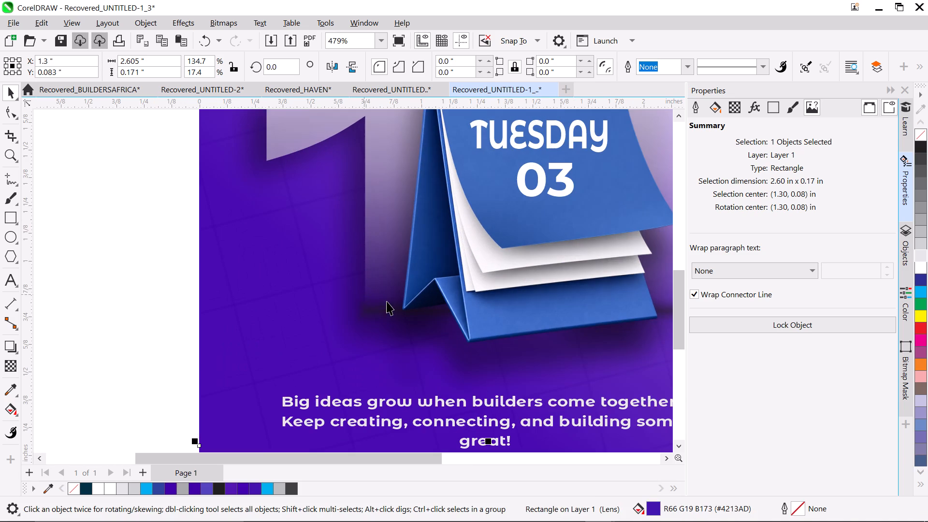
Move the calendar image aside to about X 1.79, Y 1.37 inches and delete the thin black rectangle at the base of the "11".
{"action": "left_click", "coordinate": [380, 307]}
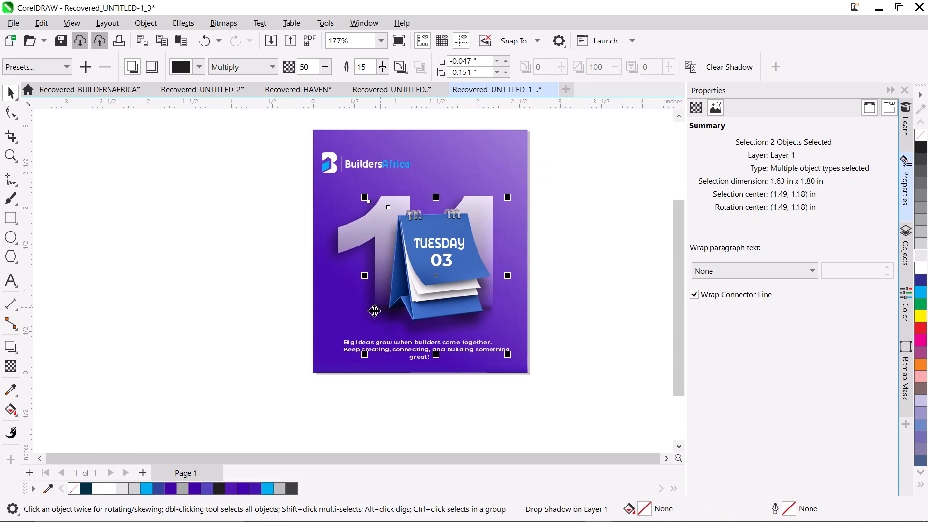
{"action": "left_click", "coordinate": [352, 306]}
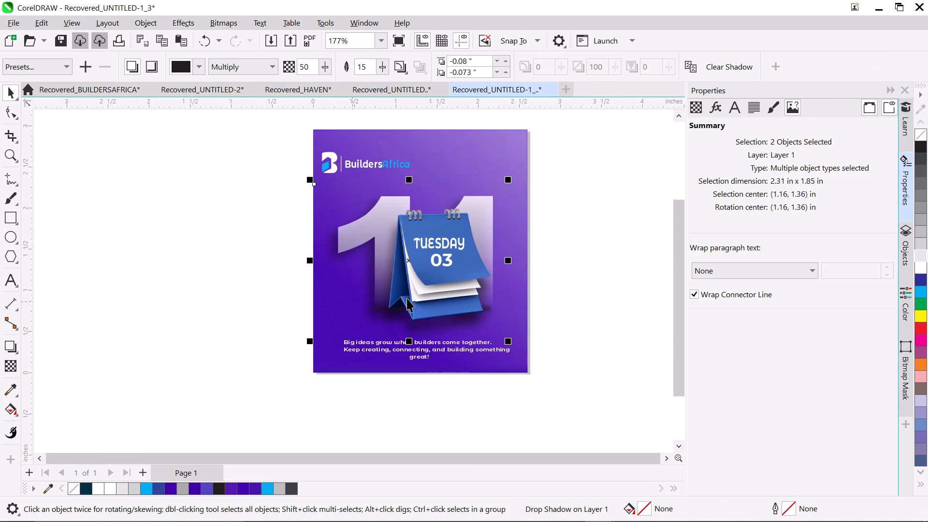
{"action": "left_click_drag", "start_coordinate": [416, 298], "coordinate": [437, 294]}
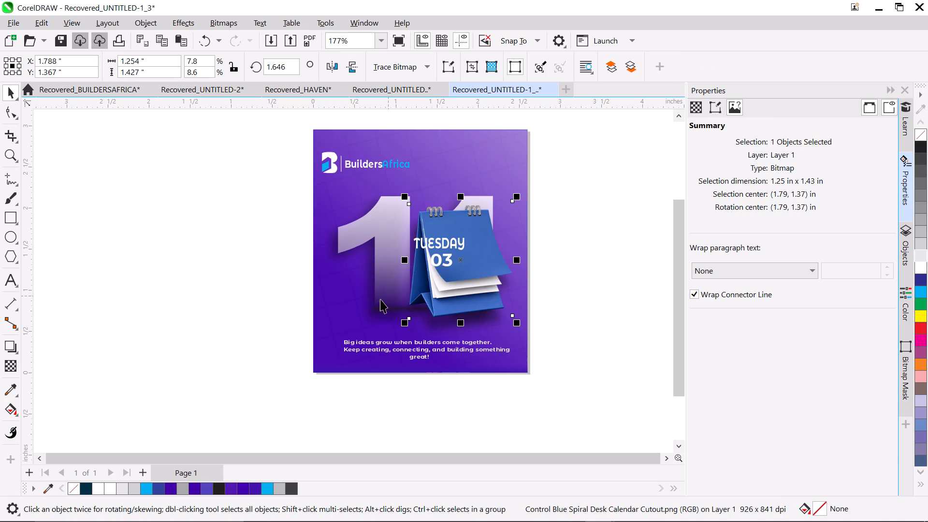
{"action": "left_click", "coordinate": [375, 306]}
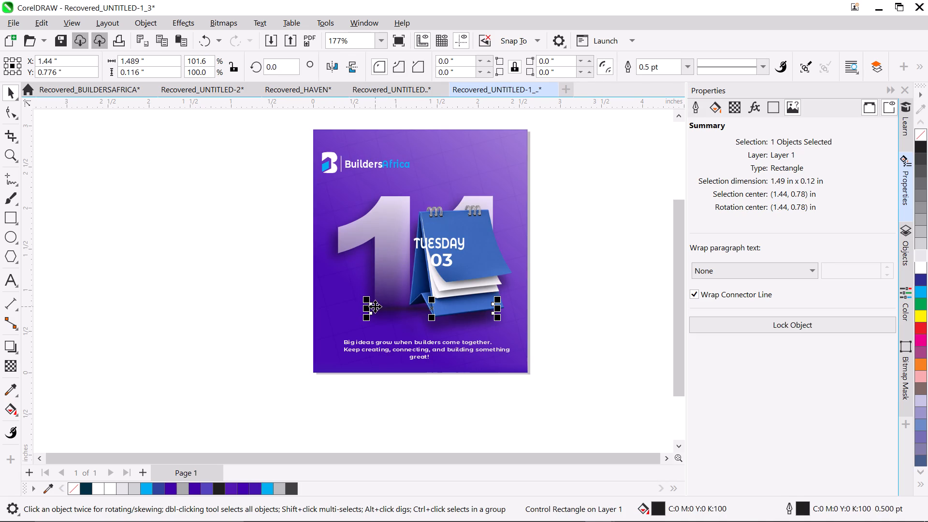
{"action": "left_click", "coordinate": [921, 146]}
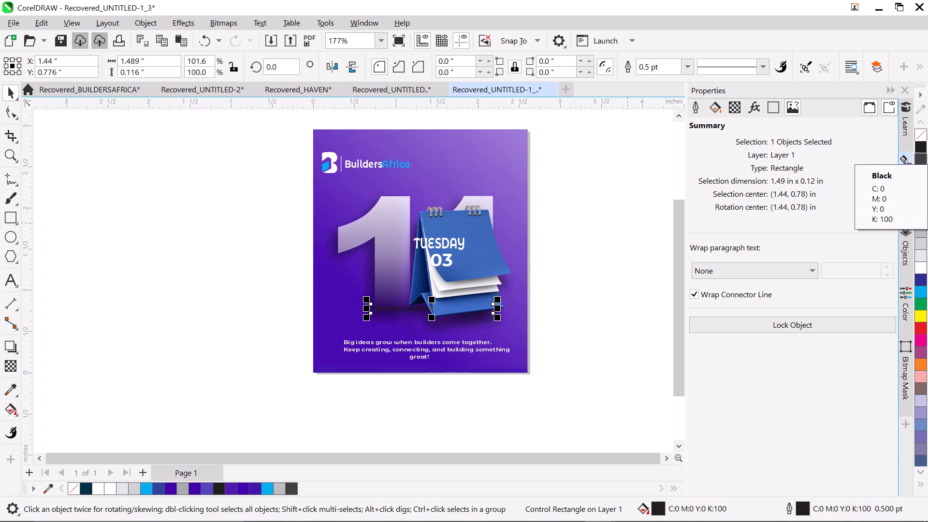
{"action": "right_click", "coordinate": [378, 312]}
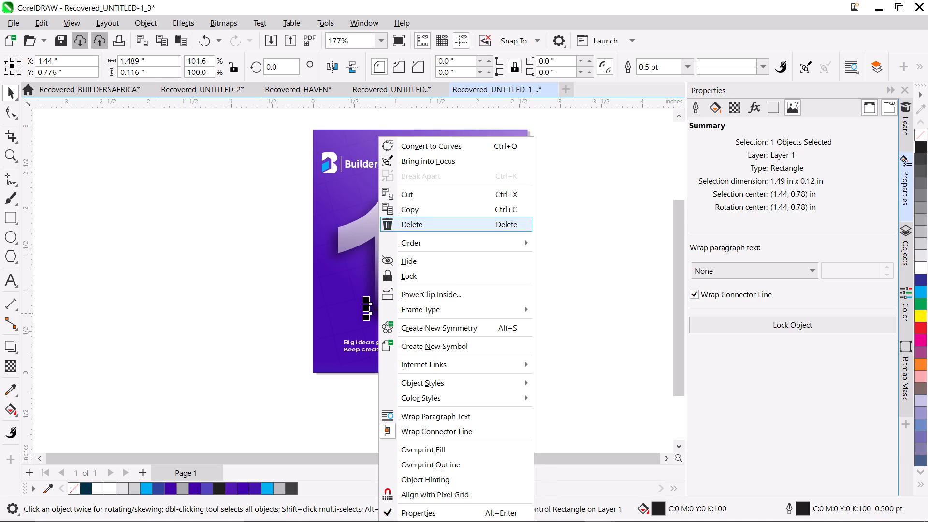
{"action": "left_click", "coordinate": [427, 227]}
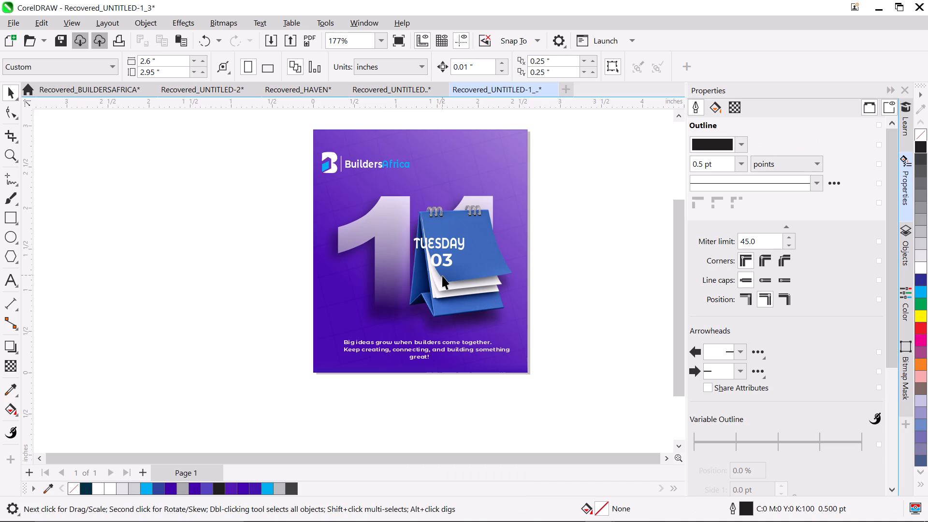
Move the calendar image back behind the "TUESDAY 03" text at about X 1.53, Y 1.32 inches.
{"action": "left_click_drag", "start_coordinate": [450, 273], "coordinate": [419, 280]}
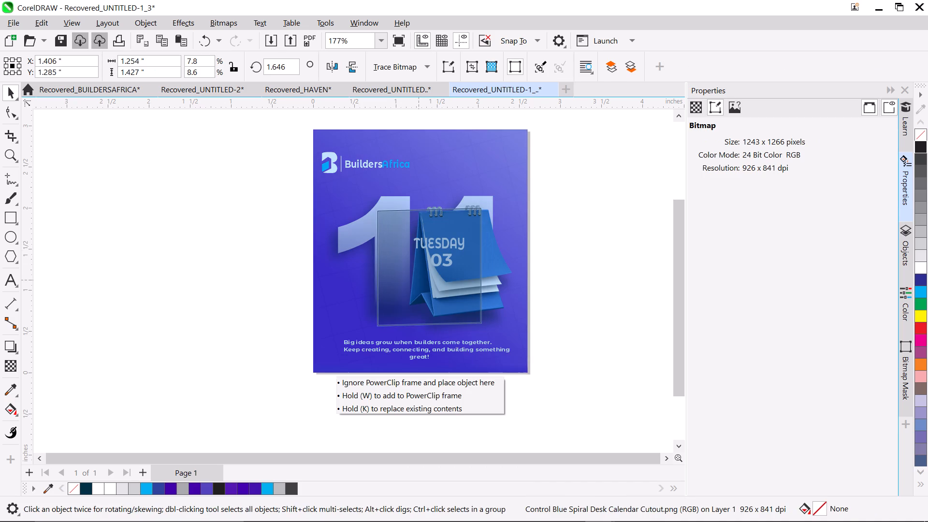
{"action": "left_click_drag", "start_coordinate": [419, 280], "coordinate": [427, 279]}
{"action": "left_click_drag", "start_coordinate": [427, 279], "coordinate": [432, 277]}
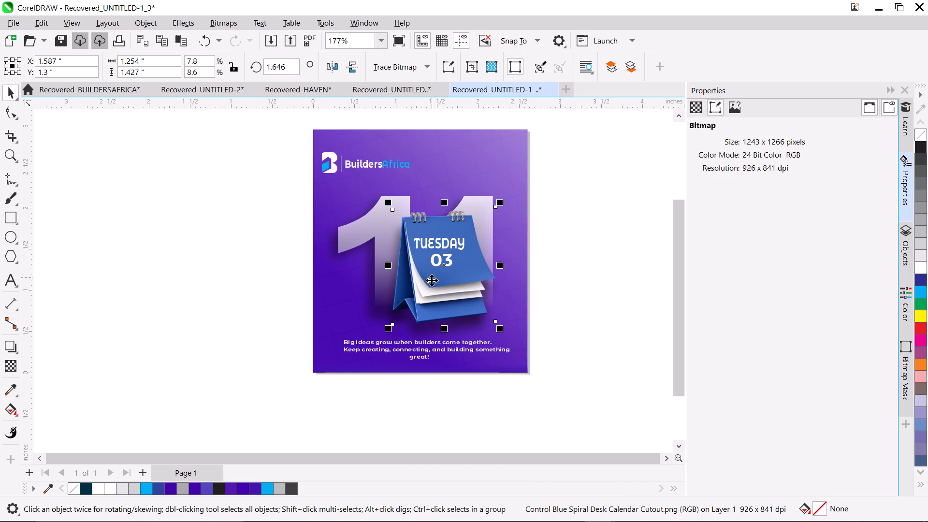
{"action": "left_click_drag", "start_coordinate": [435, 285], "coordinate": [430, 283]}
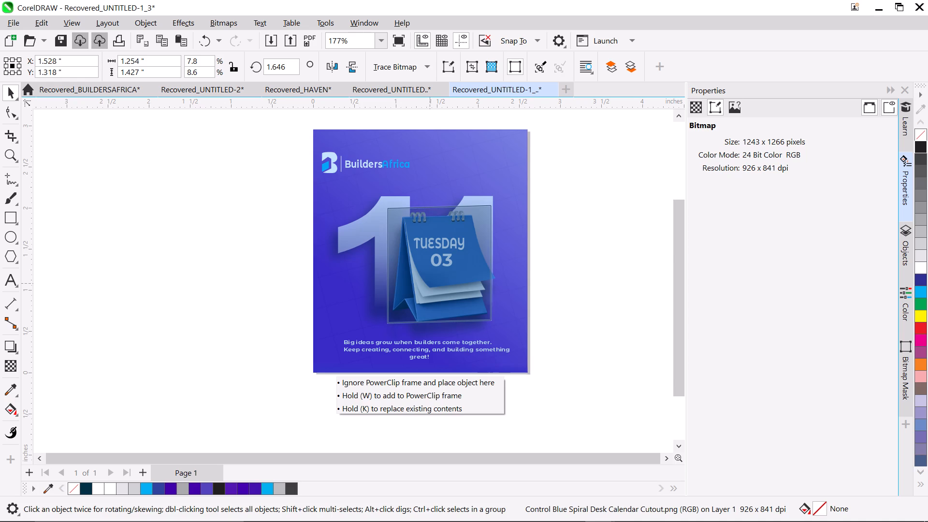
{"action": "left_click_drag", "start_coordinate": [430, 283], "coordinate": [430, 283]}
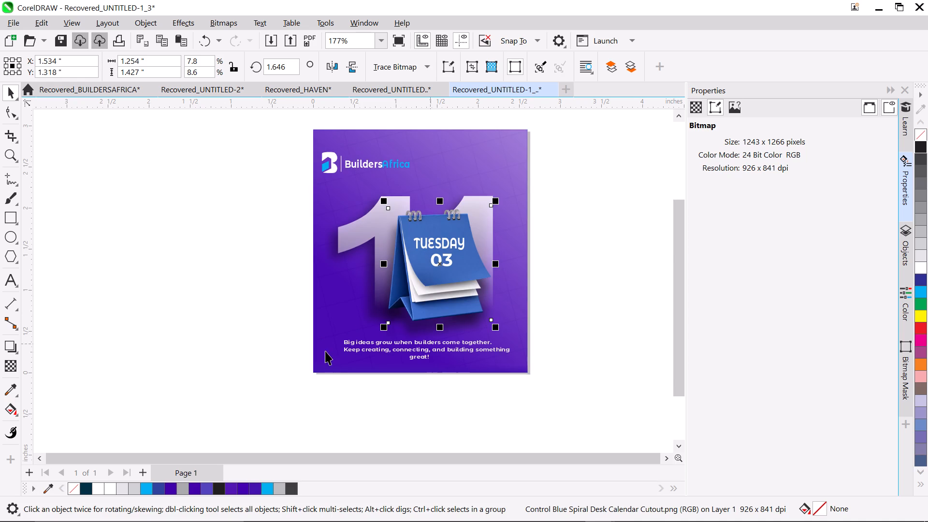
Stretch the purple overlay rectangle upward to about 2.96 inches high so it covers the whole flyer.
{"action": "left_click", "coordinate": [332, 364]}
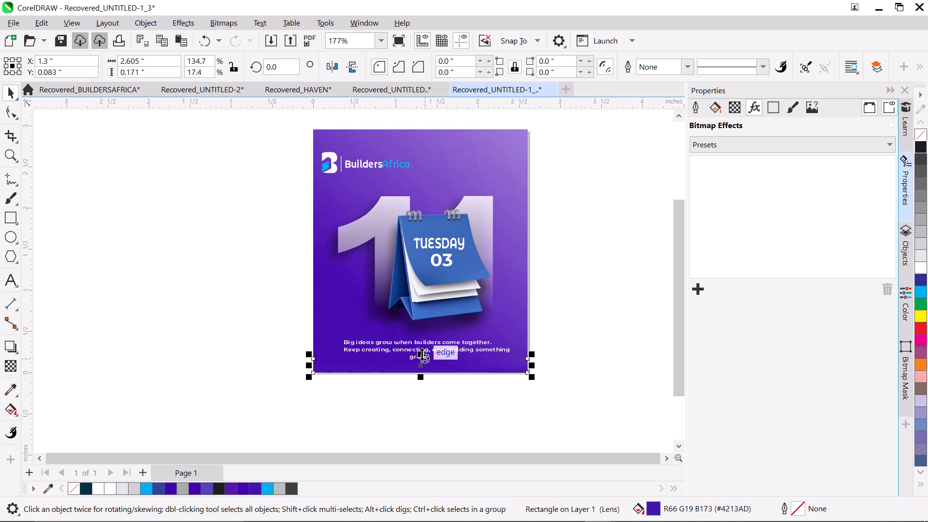
{"action": "left_click_drag", "start_coordinate": [421, 353], "coordinate": [408, 249]}
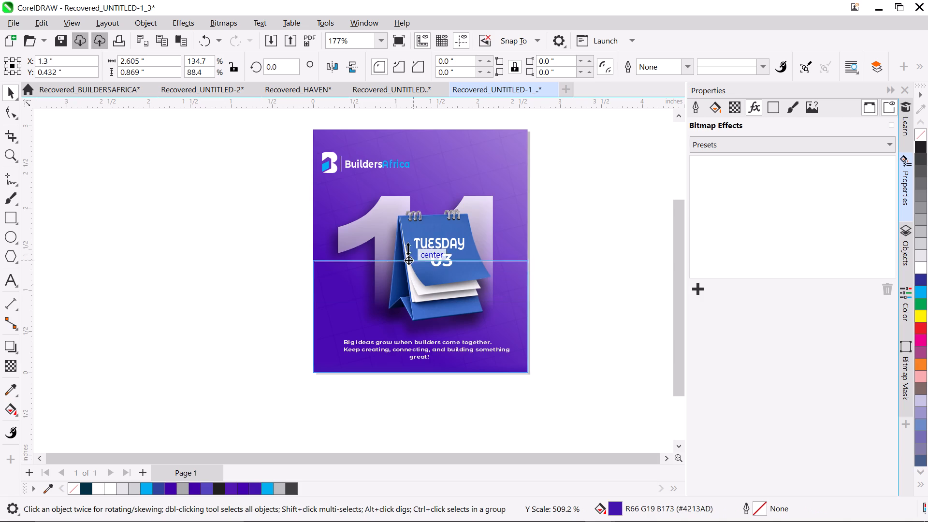
{"action": "left_click_drag", "start_coordinate": [408, 249], "coordinate": [395, 131]}
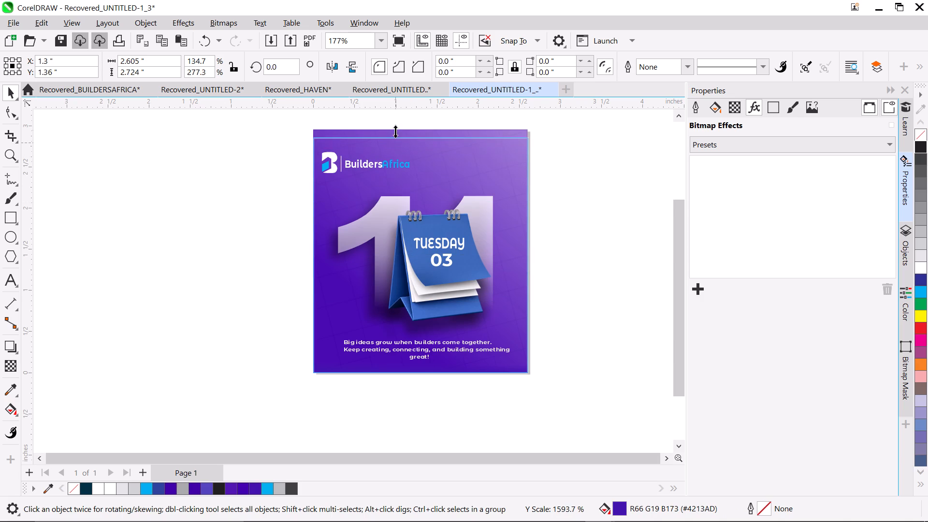
{"action": "left_click_drag", "start_coordinate": [395, 131], "coordinate": [395, 124]}
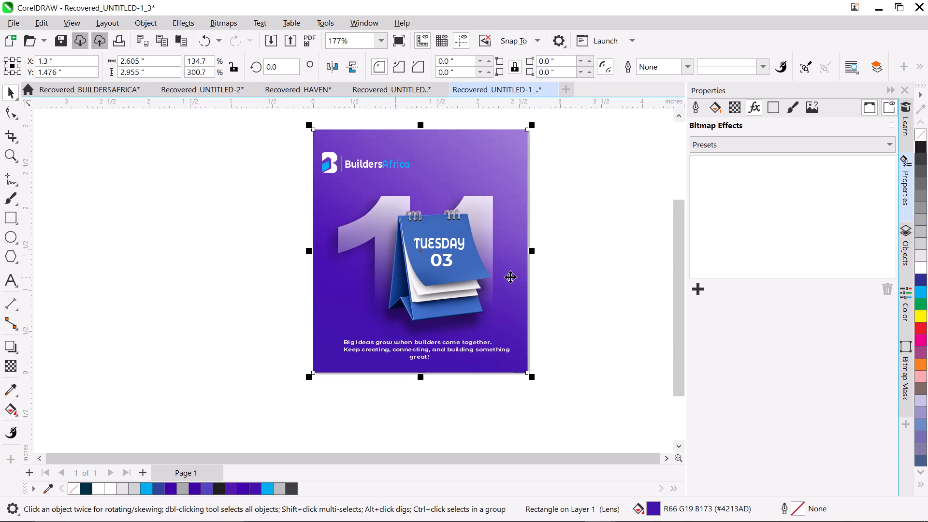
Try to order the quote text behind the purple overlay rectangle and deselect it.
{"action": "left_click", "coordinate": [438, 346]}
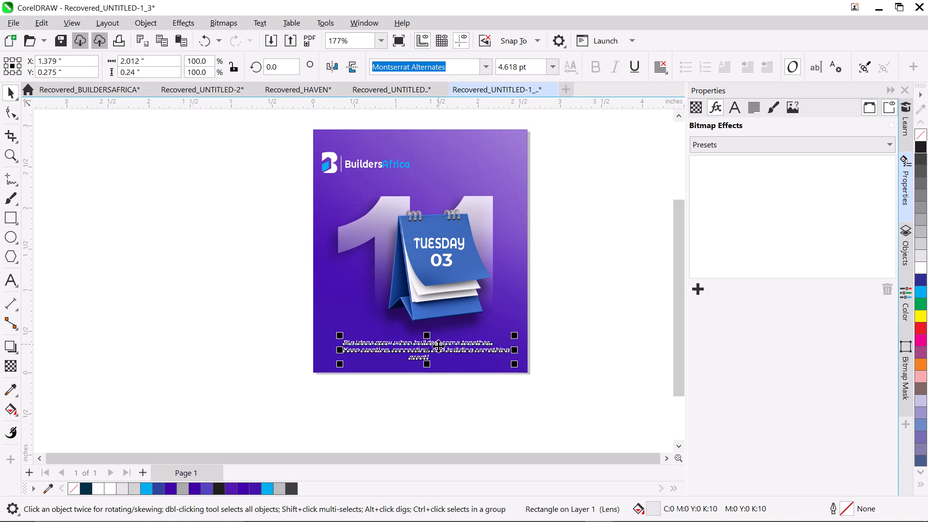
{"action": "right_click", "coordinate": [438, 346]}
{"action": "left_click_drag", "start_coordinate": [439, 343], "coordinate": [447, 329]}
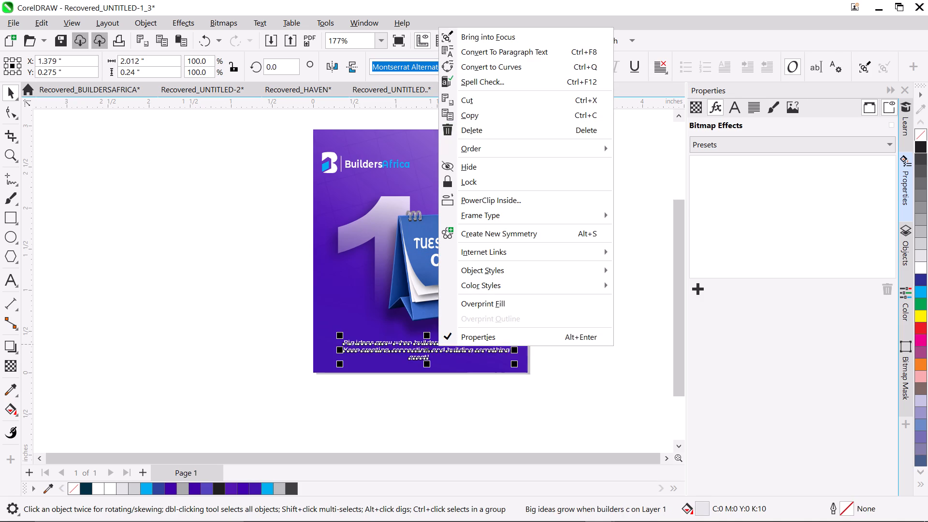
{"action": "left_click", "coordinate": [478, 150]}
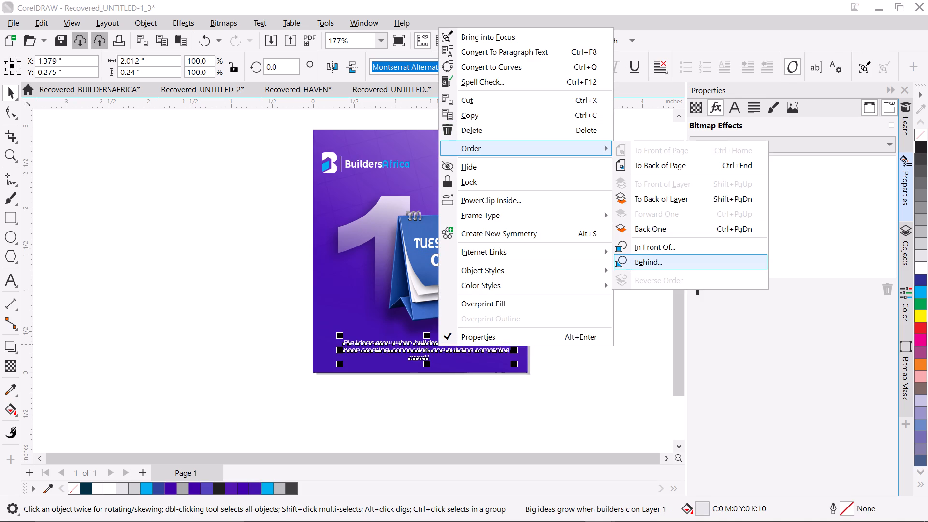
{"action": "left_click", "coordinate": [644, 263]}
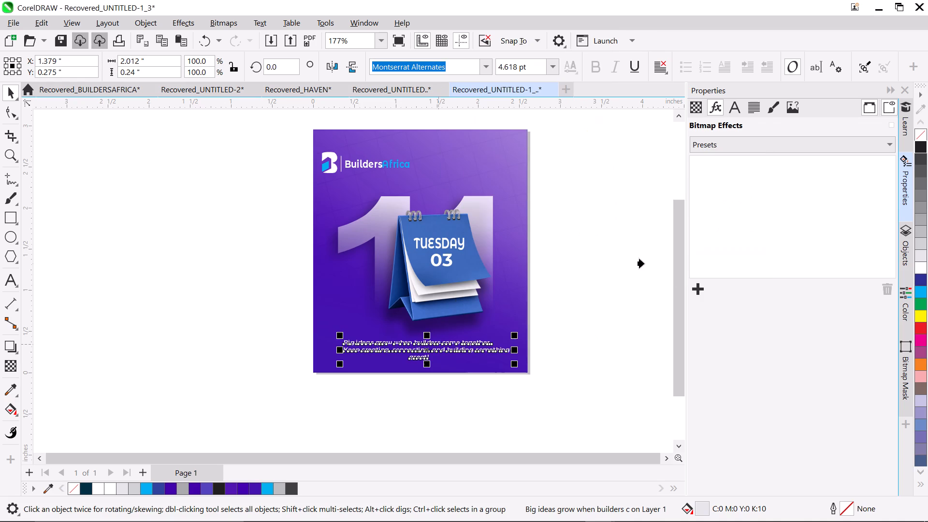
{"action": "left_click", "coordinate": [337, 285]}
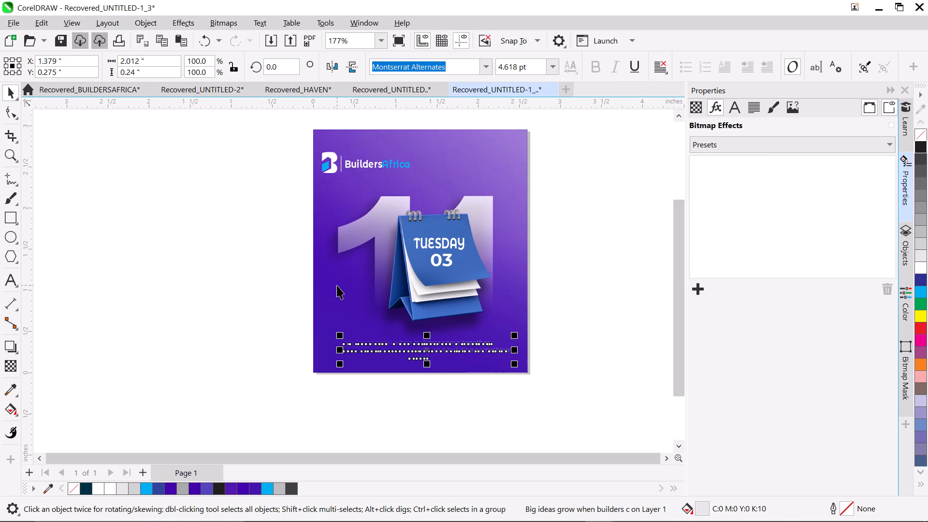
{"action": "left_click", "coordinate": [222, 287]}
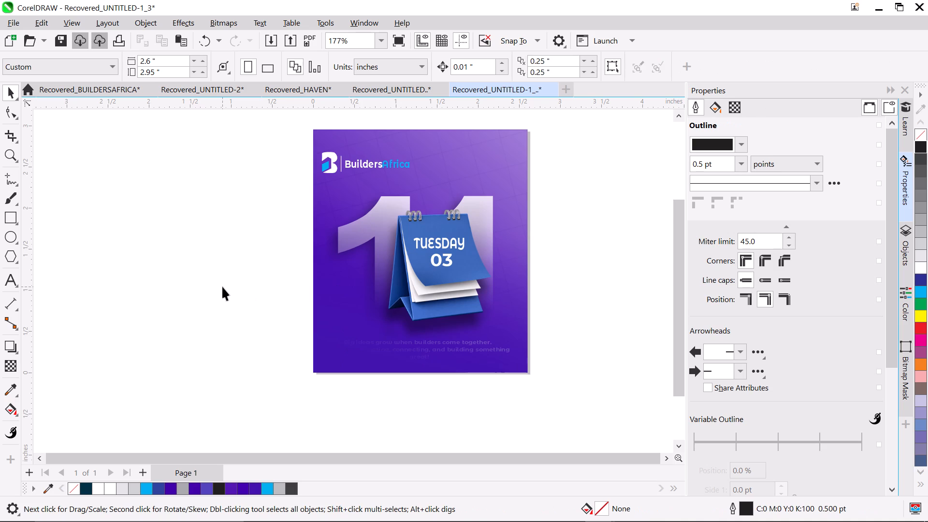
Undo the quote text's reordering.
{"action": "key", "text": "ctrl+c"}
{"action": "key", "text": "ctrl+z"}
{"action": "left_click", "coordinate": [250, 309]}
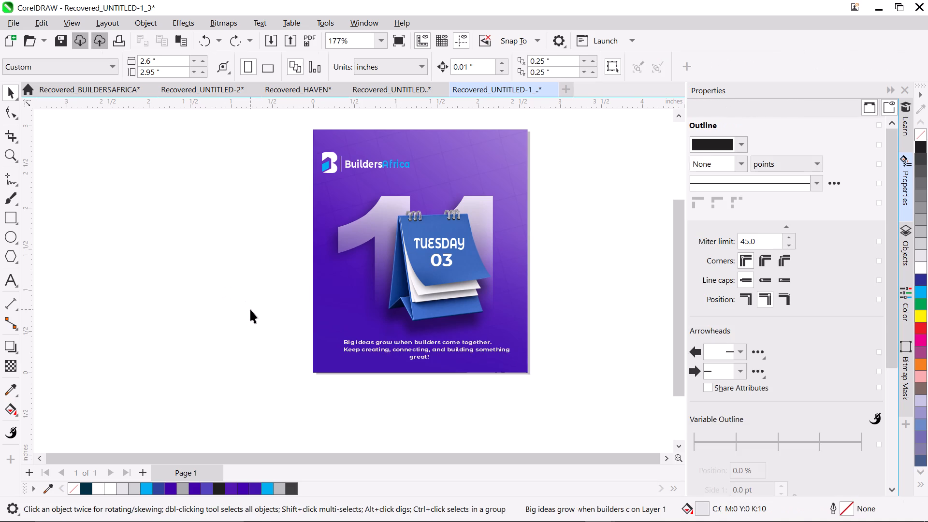
Apply a uniform transparency of 32 to the quote text beneath the calendar.
{"action": "left_click", "coordinate": [426, 344]}
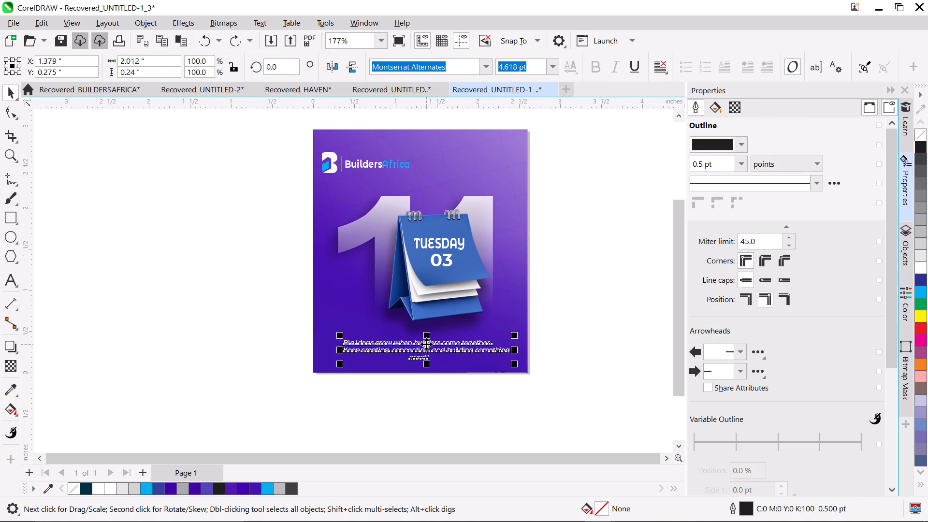
{"action": "left_click", "coordinate": [5, 365]}
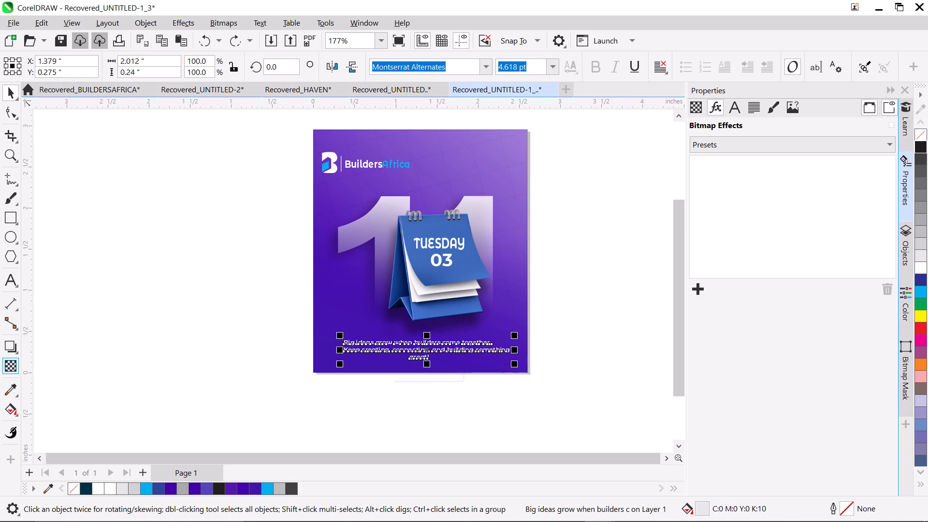
{"action": "left_click", "coordinate": [406, 372]}
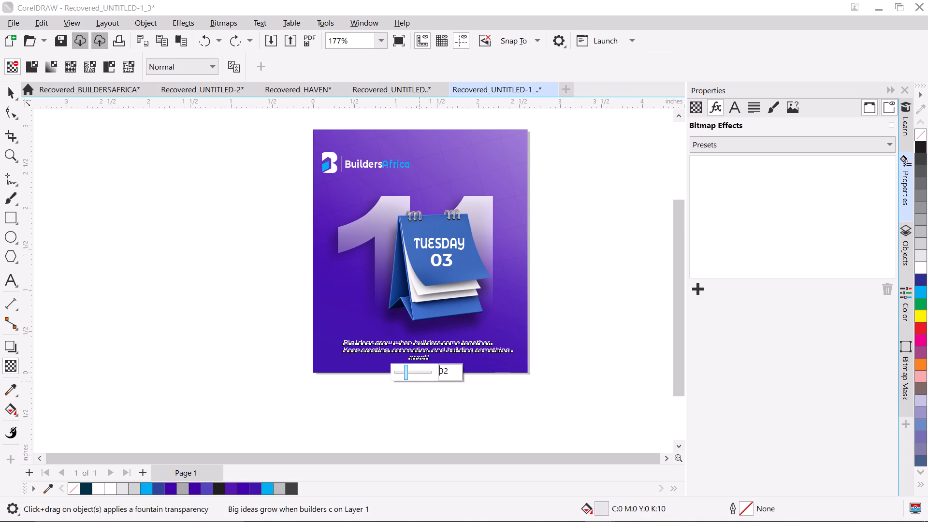
Reposition the quote text beneath the calendar to about X 1.34 and Y 0.31 inches, and leave it deselected.
{"action": "left_click", "coordinate": [268, 351]}
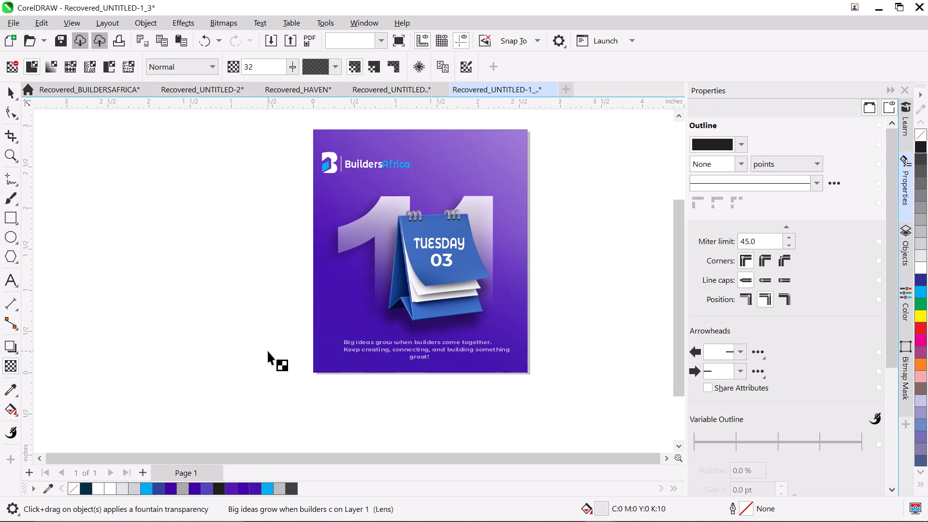
{"action": "left_click", "coordinate": [423, 350]}
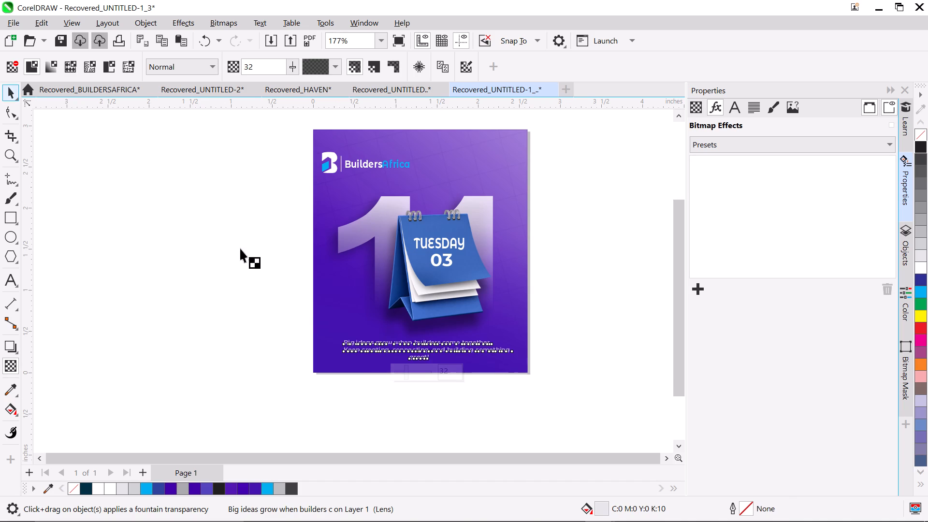
{"action": "left_click", "coordinate": [8, 86]}
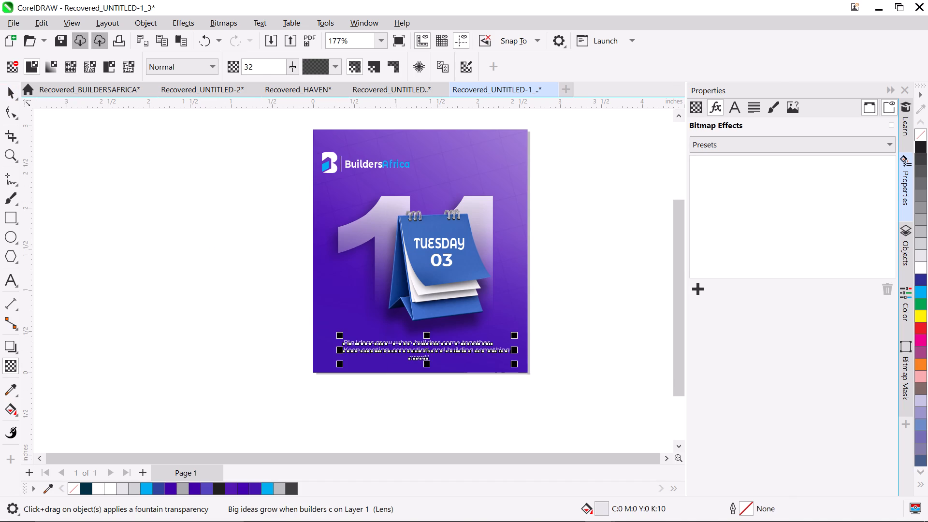
{"action": "left_click", "coordinate": [484, 407]}
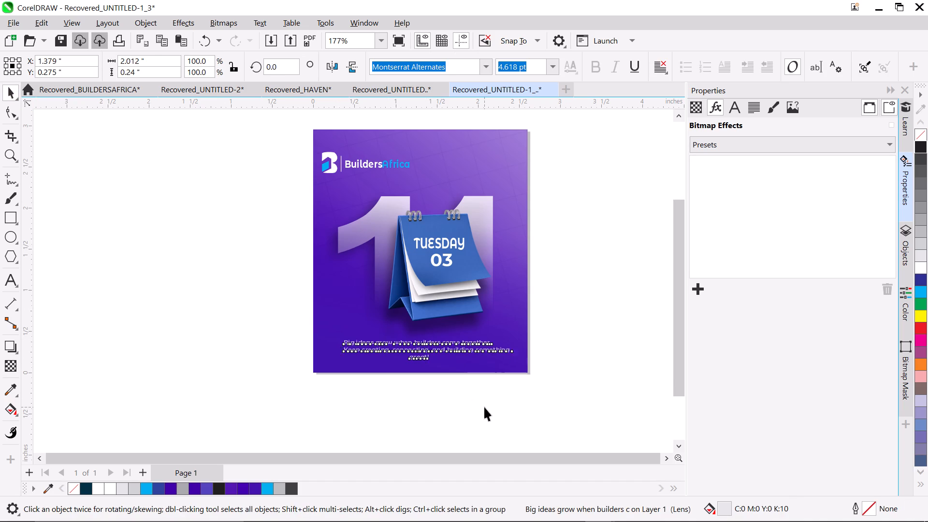
{"action": "left_click", "coordinate": [427, 348]}
{"action": "left_click_drag", "start_coordinate": [427, 348], "coordinate": [421, 348]}
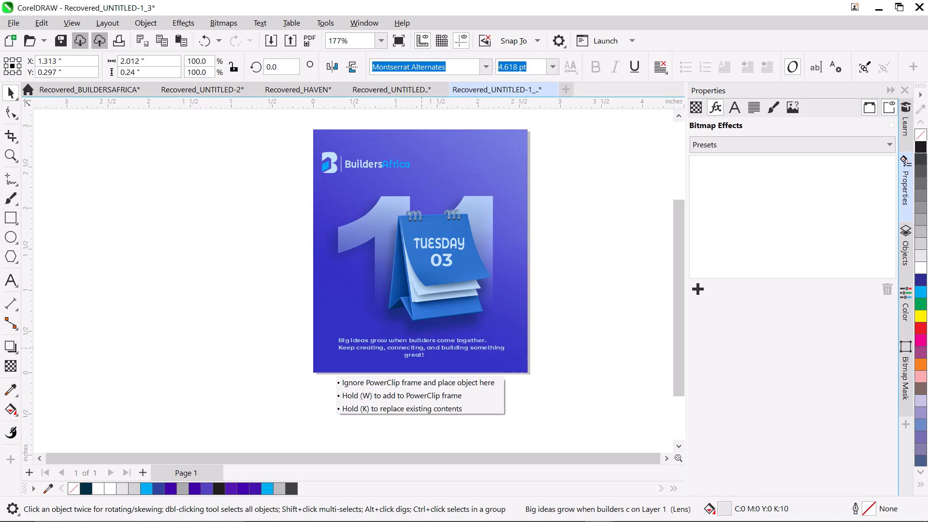
{"action": "left_click_drag", "start_coordinate": [421, 348], "coordinate": [422, 350]}
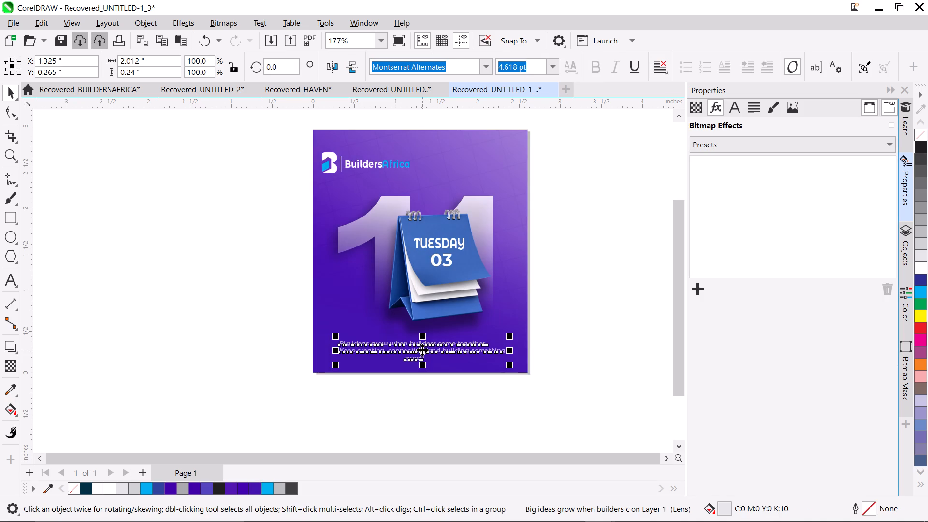
{"action": "left_click", "coordinate": [251, 288]}
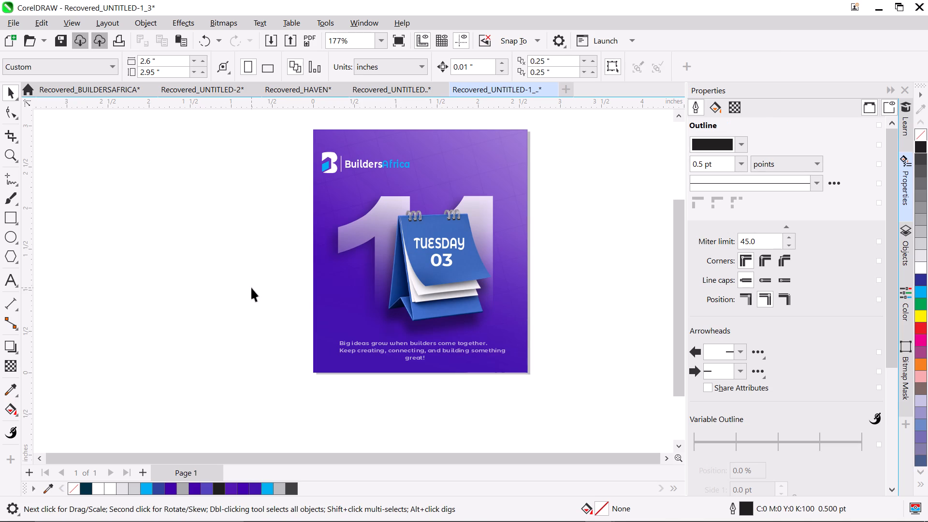
{"action": "left_click", "coordinate": [413, 349]}
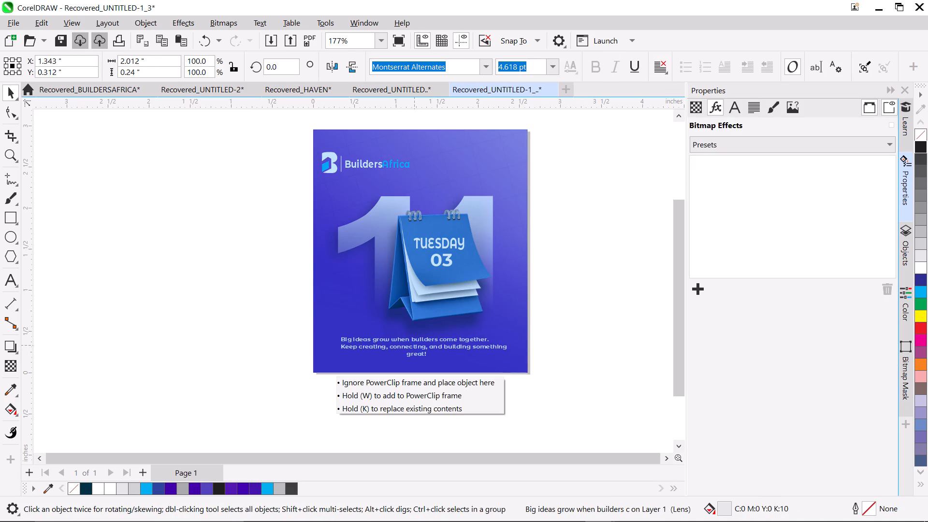
{"action": "left_click", "coordinate": [206, 344]}
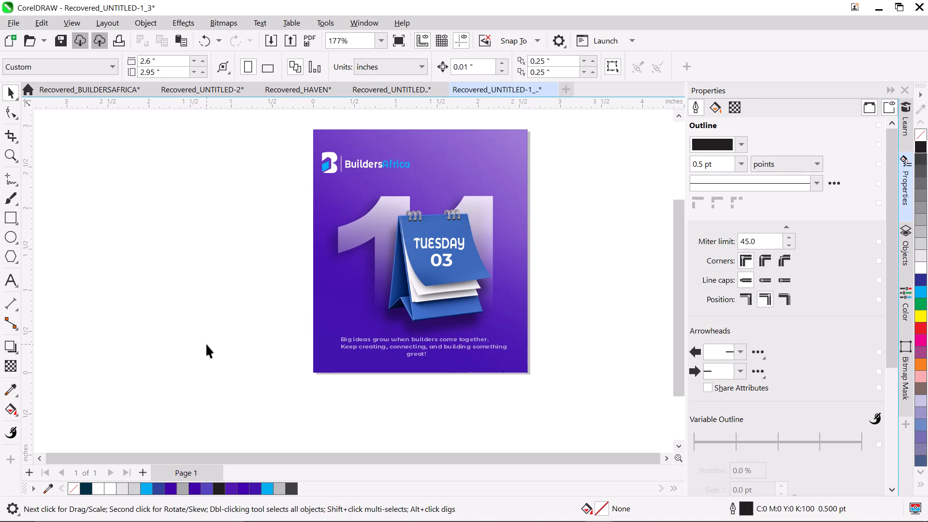
Export the flyer to the Documents folder as a JPEG named d2, in CMYK colour at 80% quality.
{"action": "left_click", "coordinate": [11, 23]}
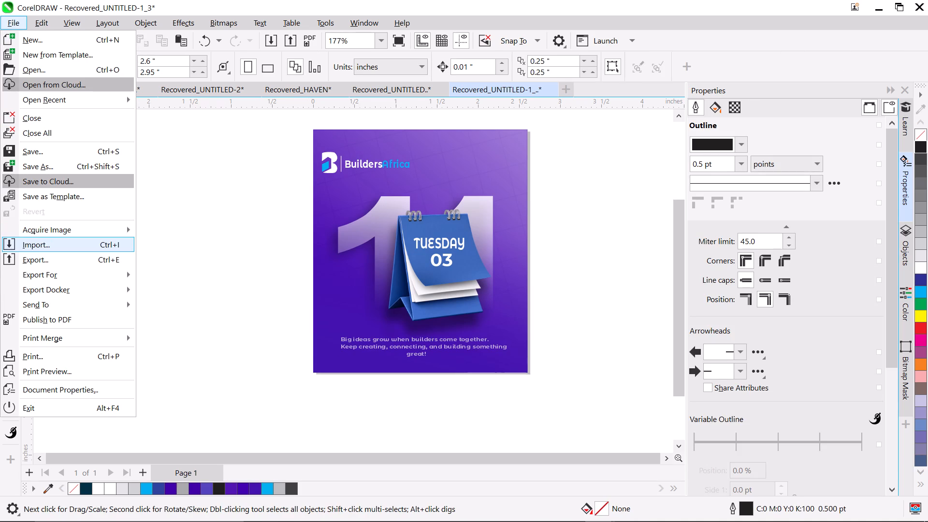
{"action": "left_click", "coordinate": [43, 258]}
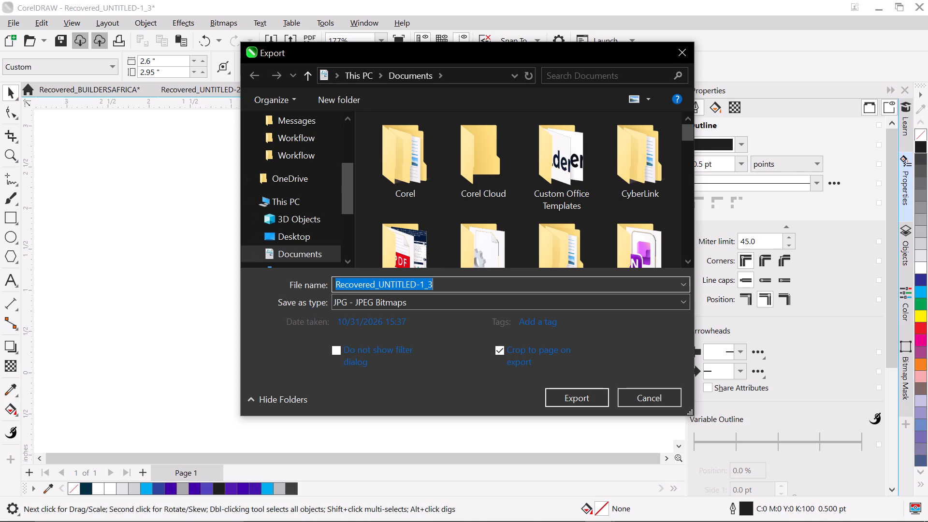
{"action": "key", "text": "BackSpace"}
{"action": "key", "text": "d"}
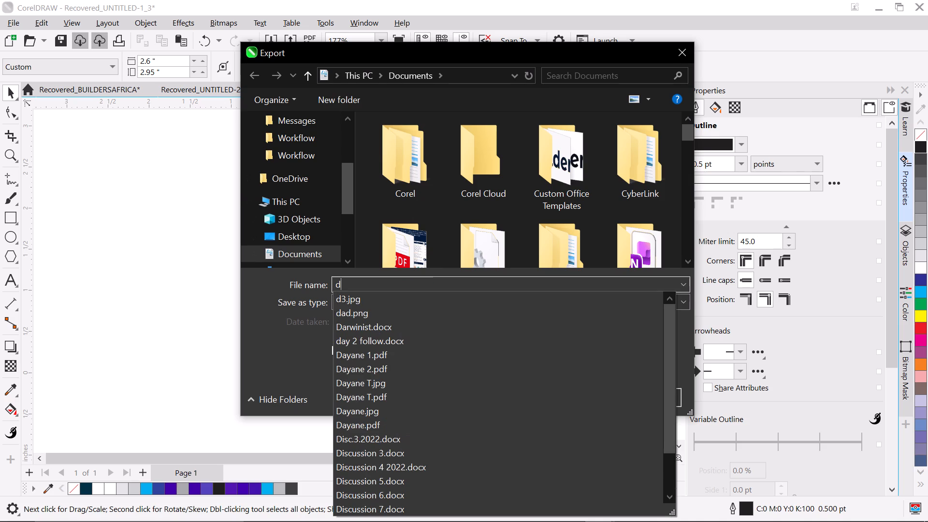
{"action": "key", "text": "2"}
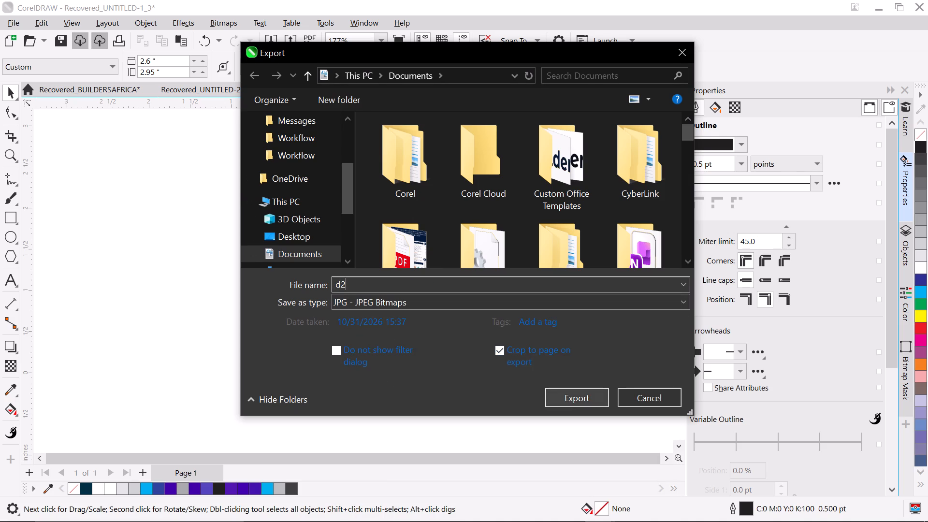
{"action": "left_click", "coordinate": [575, 399]}
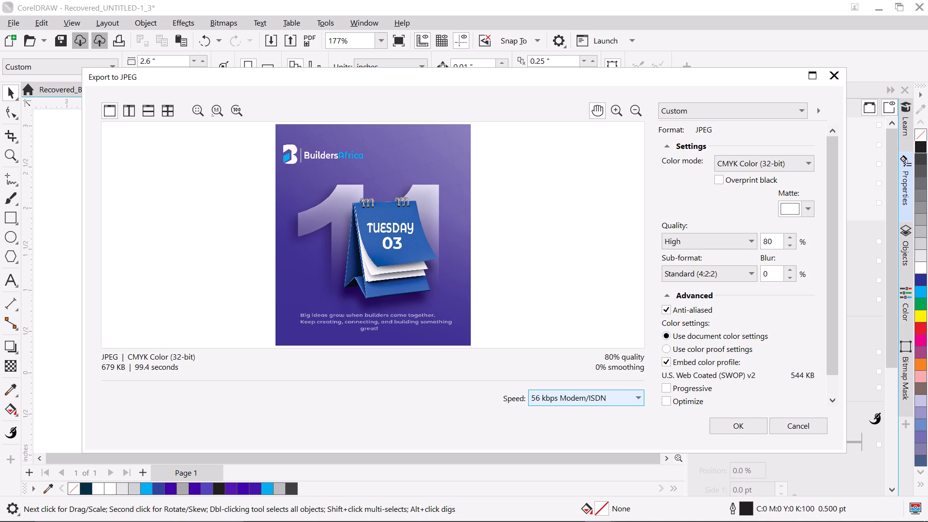
{"action": "left_click", "coordinate": [734, 425]}
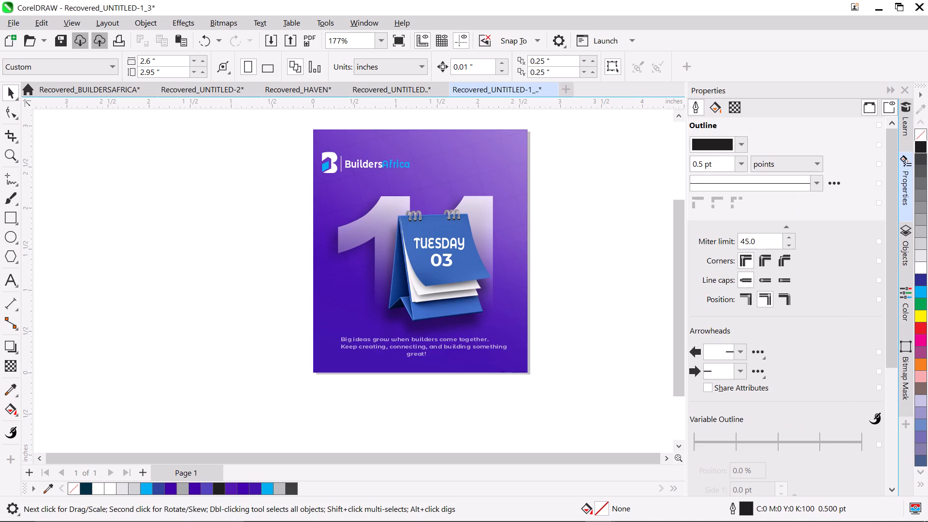